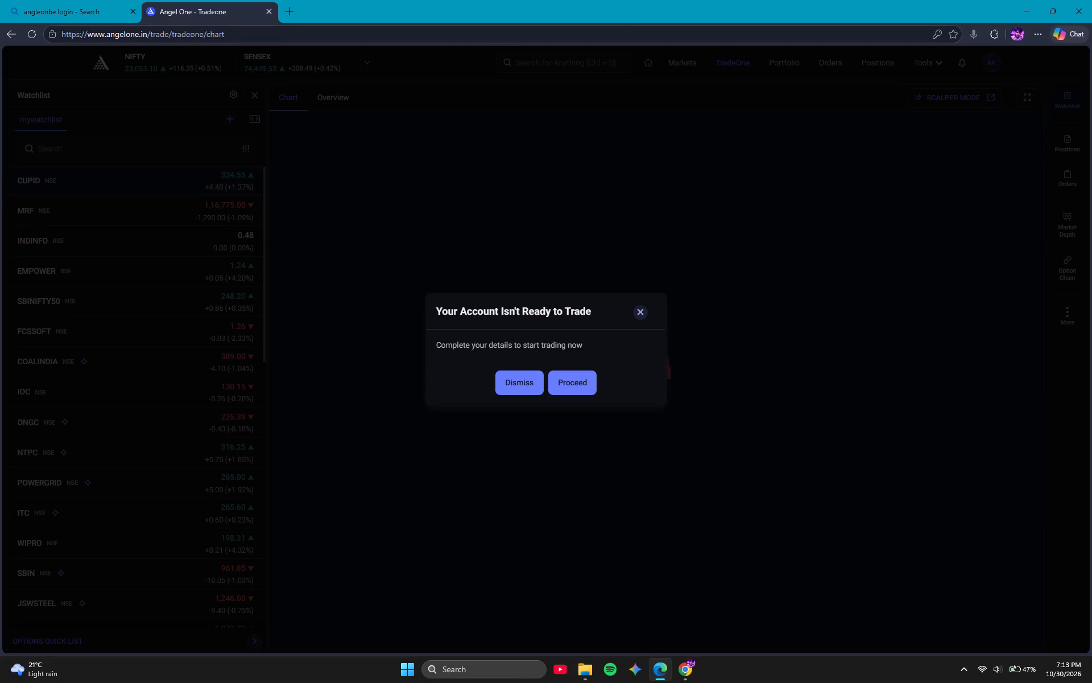
Proceed with completing the Angel One account details and open the reactivation page for the dormant trading account.
left_click(573, 382)
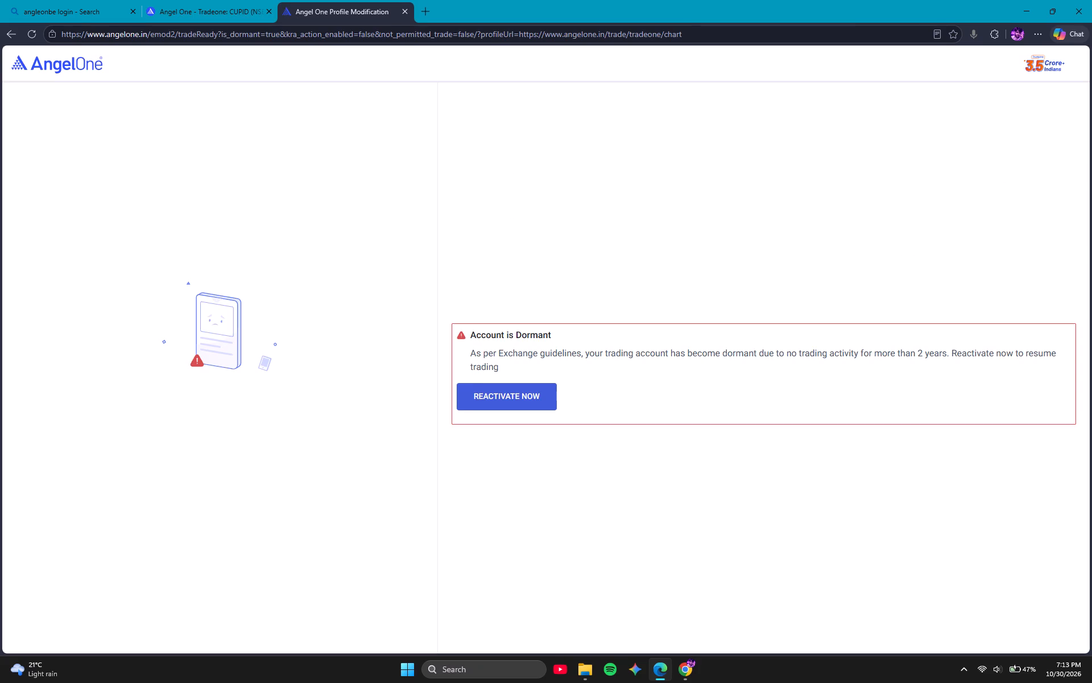
left_click(521, 405)
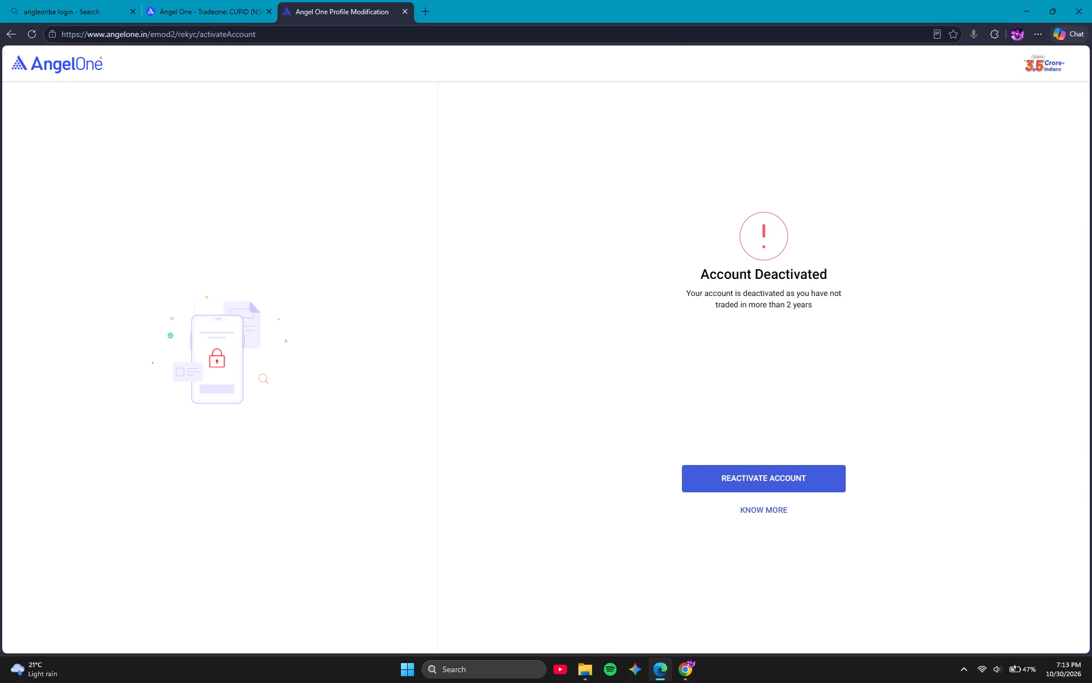
Replace the current page address with a web query beginning with "tradi".
left_click(424, 30)
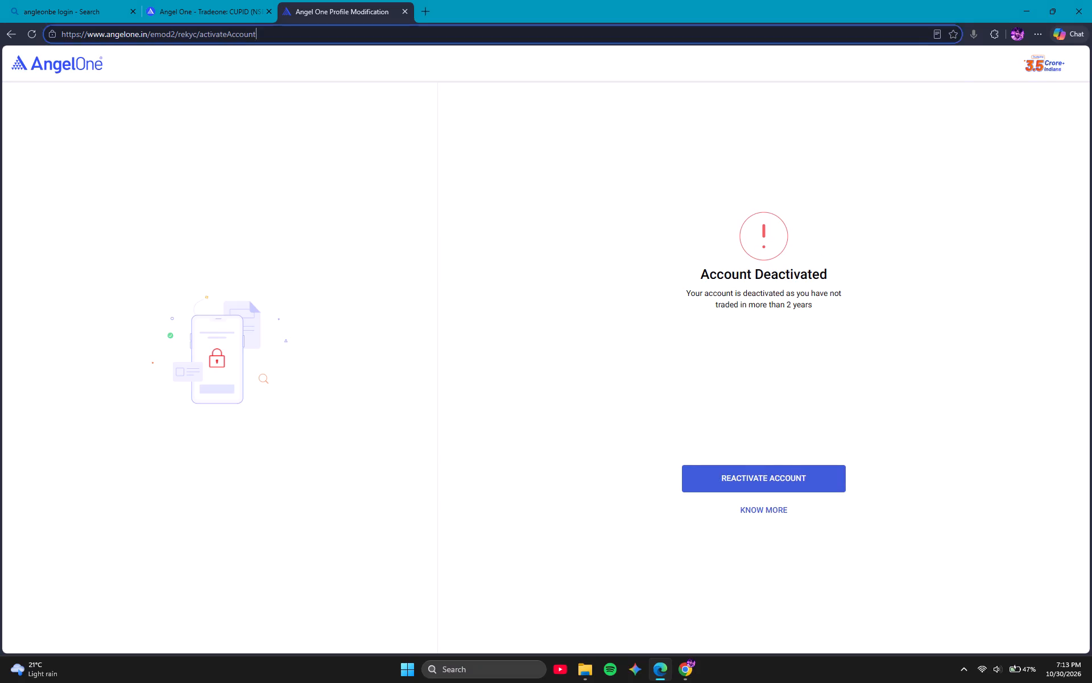
type("tradi")
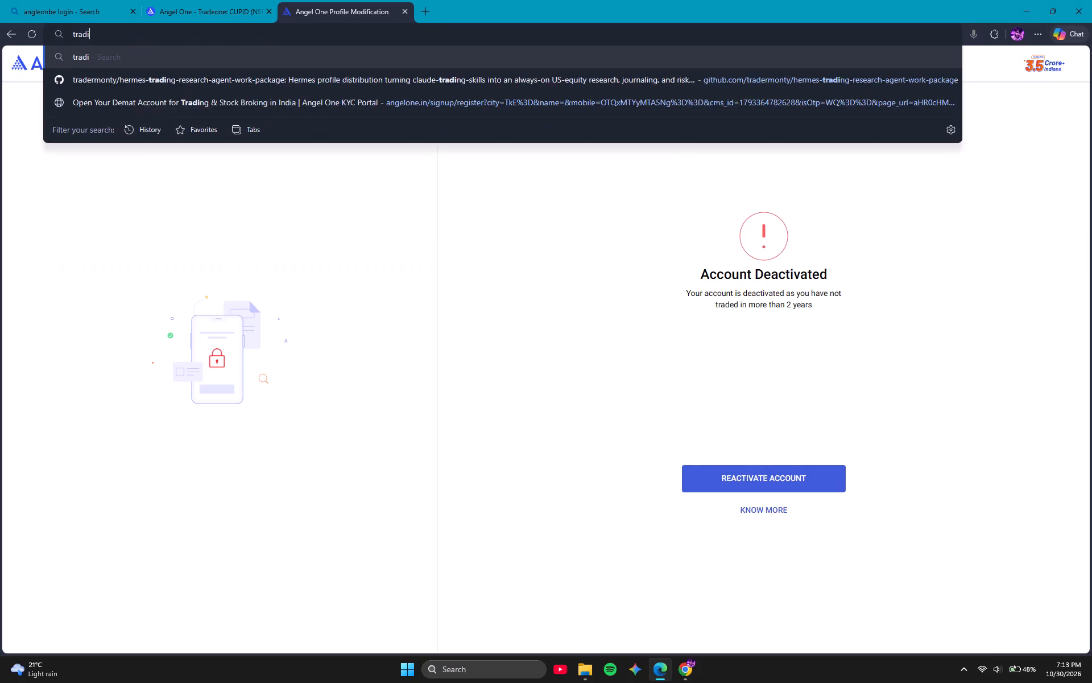
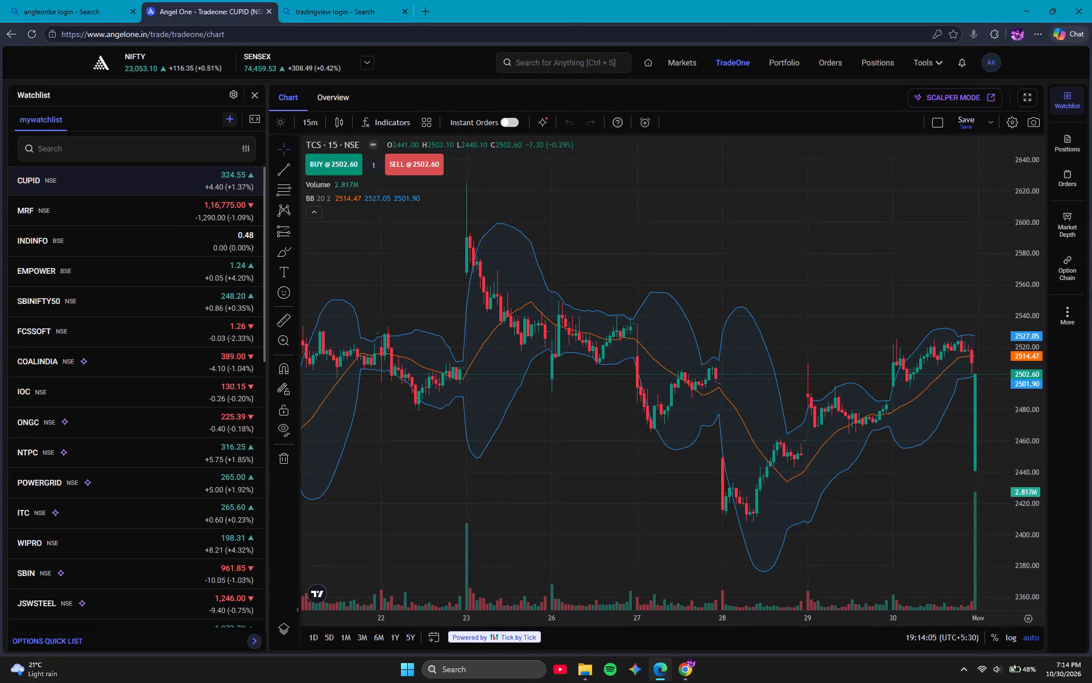
Close the tradingview login search tab.
left_click(404, 7)
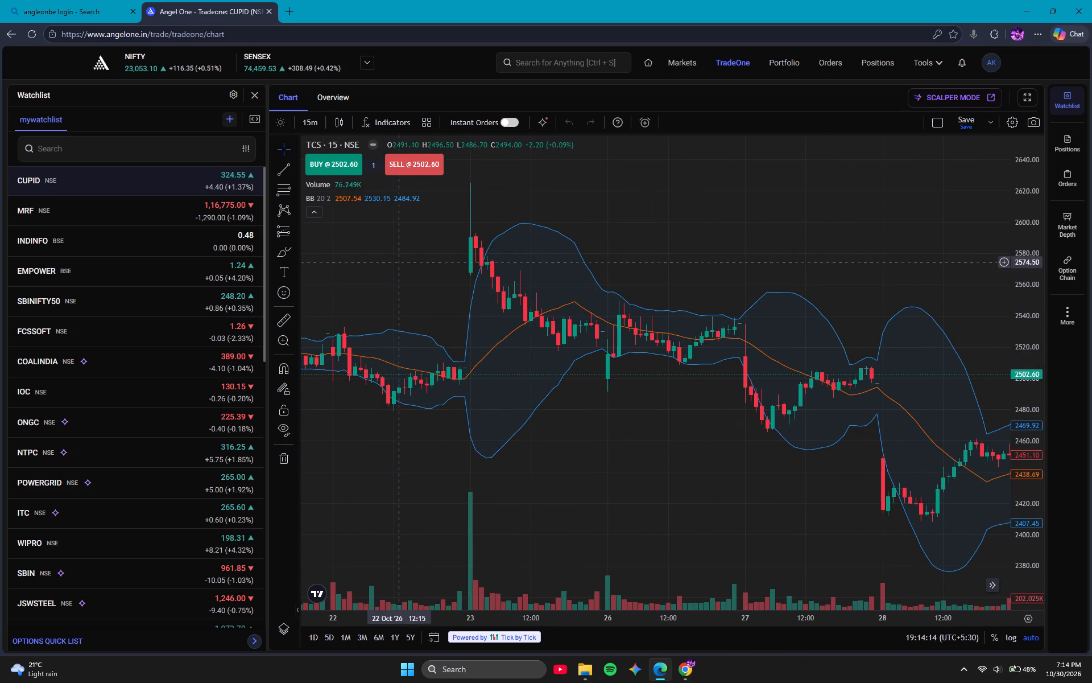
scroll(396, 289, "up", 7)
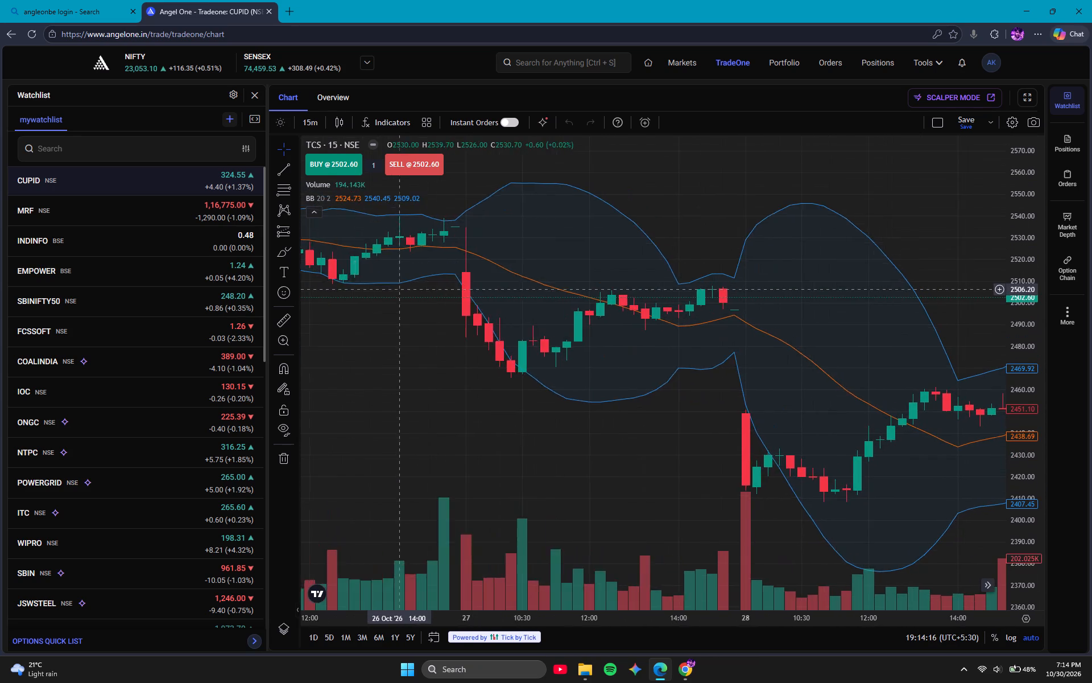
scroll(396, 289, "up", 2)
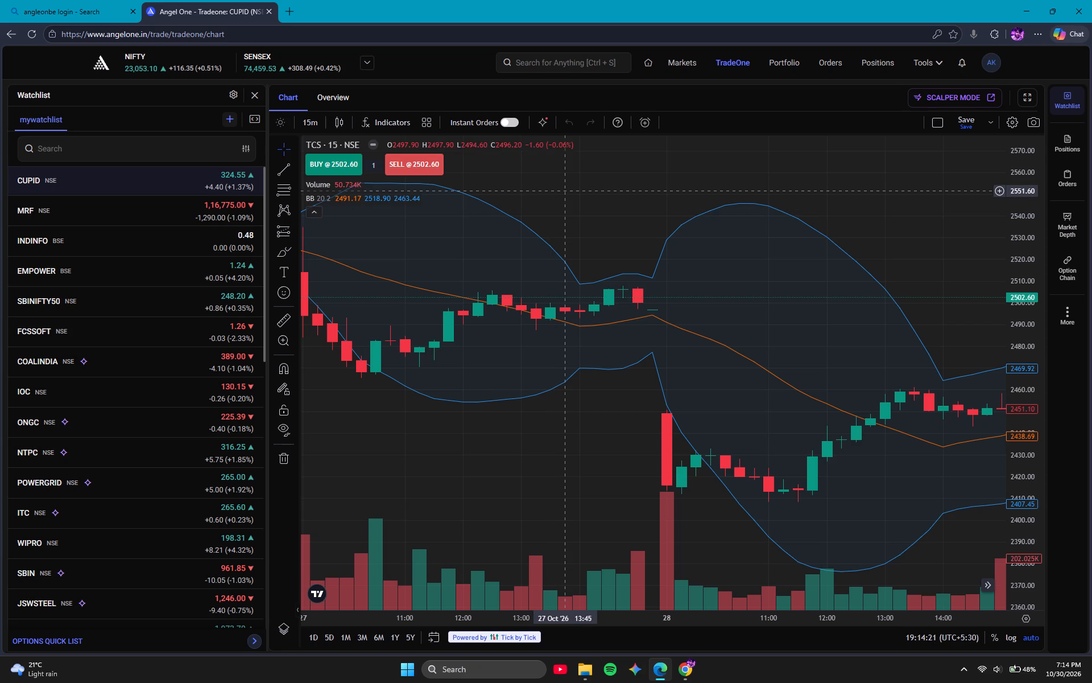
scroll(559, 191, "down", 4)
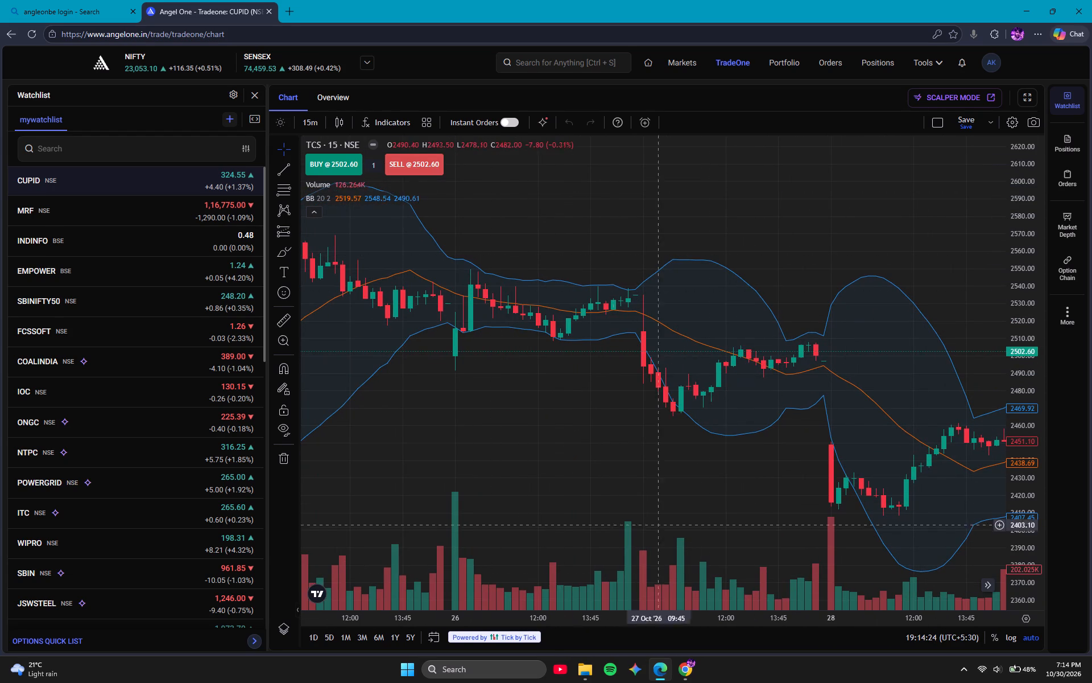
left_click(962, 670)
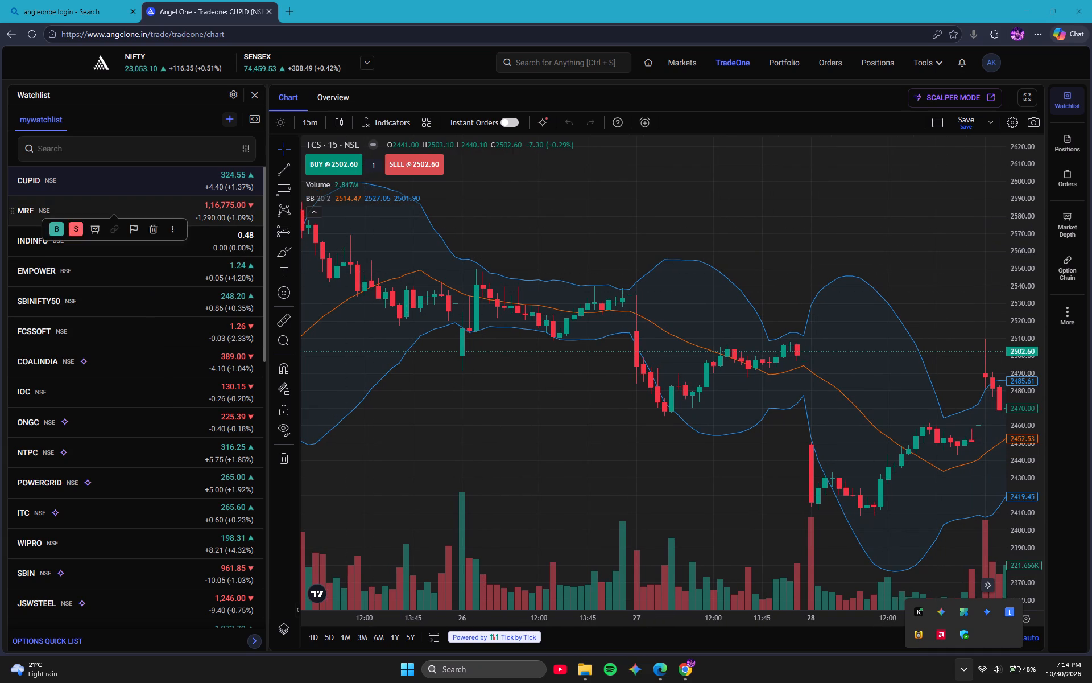
Open the INDINFO chart from the watchlist.
left_click(132, 241)
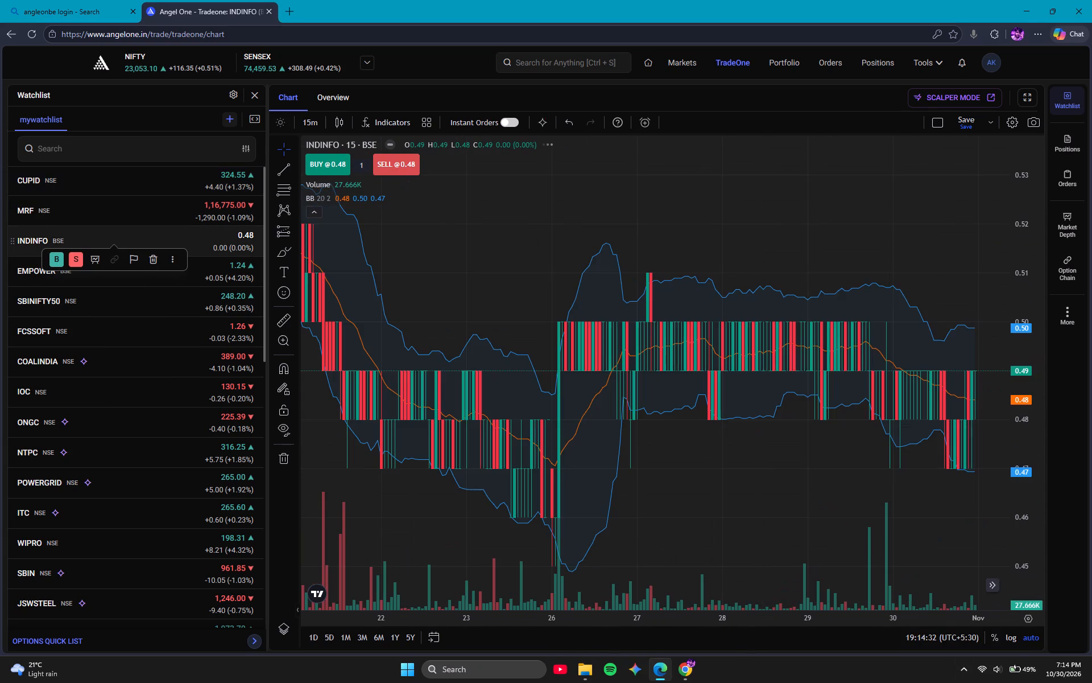
Search the watchlist's stock finder for "jio" and open the NSE chart of JPL, Jio Platforms.
left_click(93, 147)
type("jio")
key("Return")
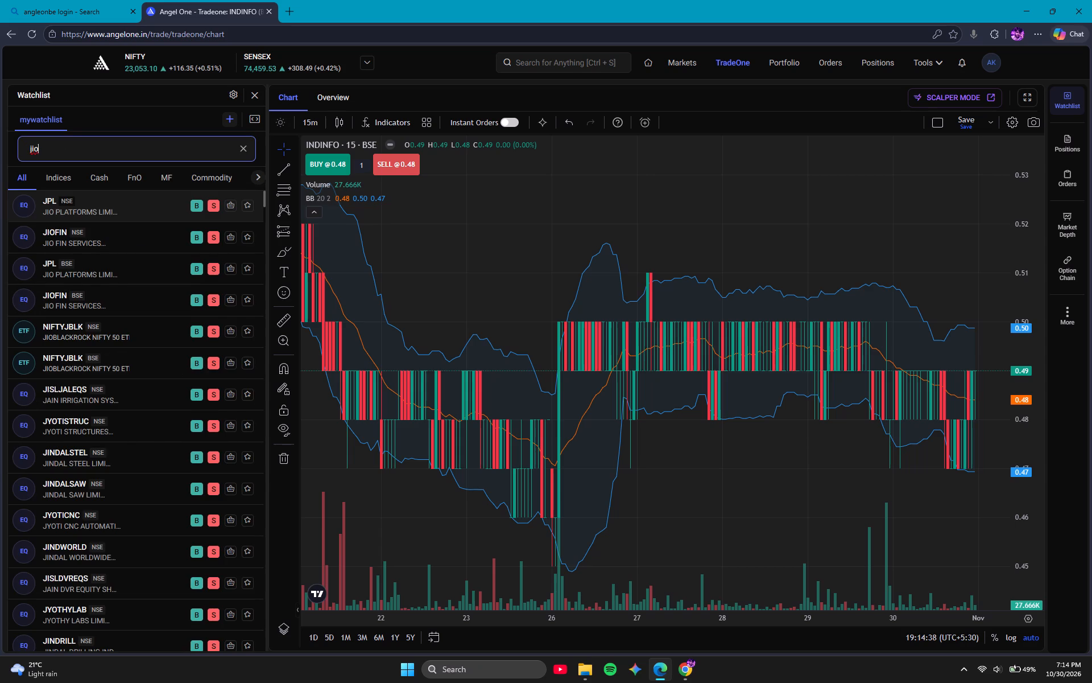
left_click(96, 208)
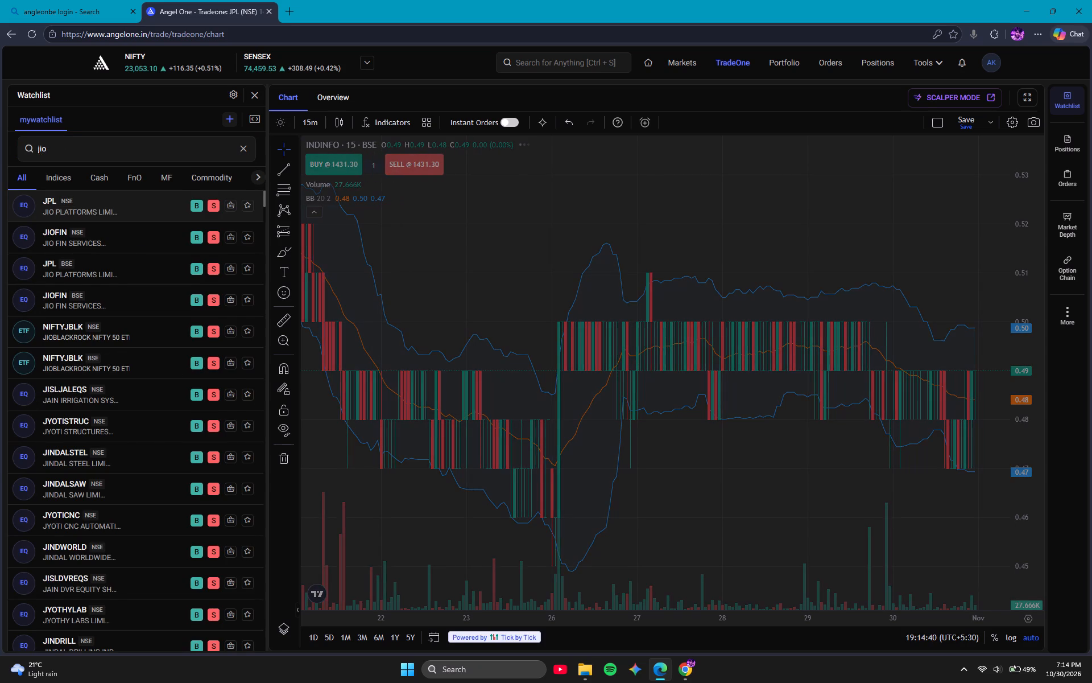
Examine the 30 October candles and Bollinger Bands on the 15-minute JPL chart.
scroll(612, 301, "left", 5)
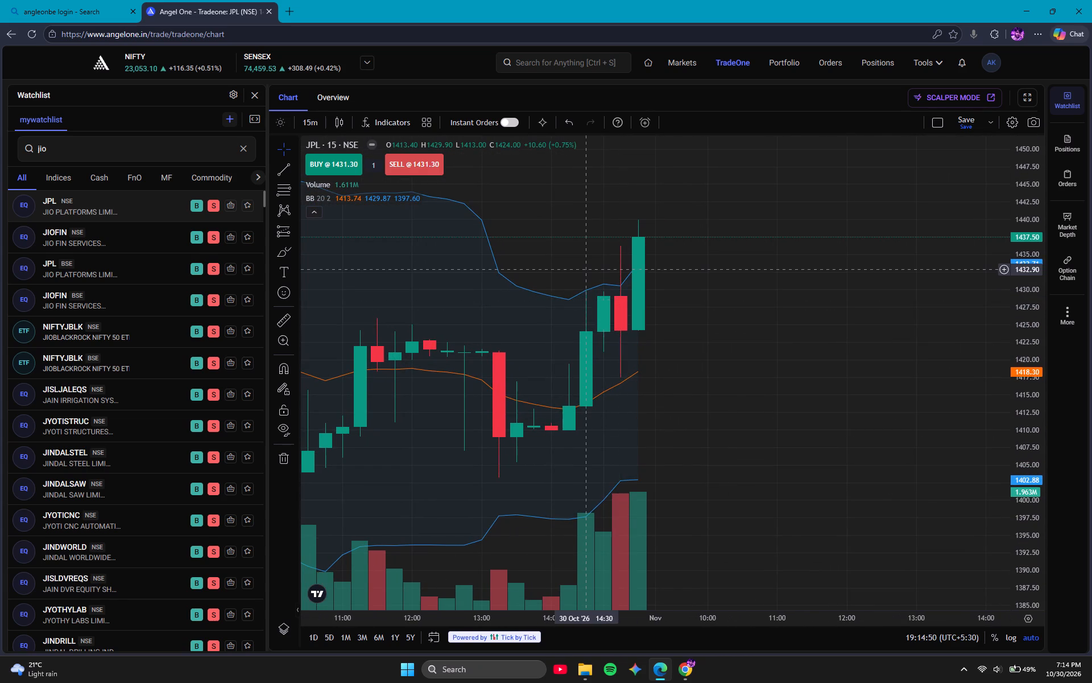
left_click_drag(549, 199, 647, 364)
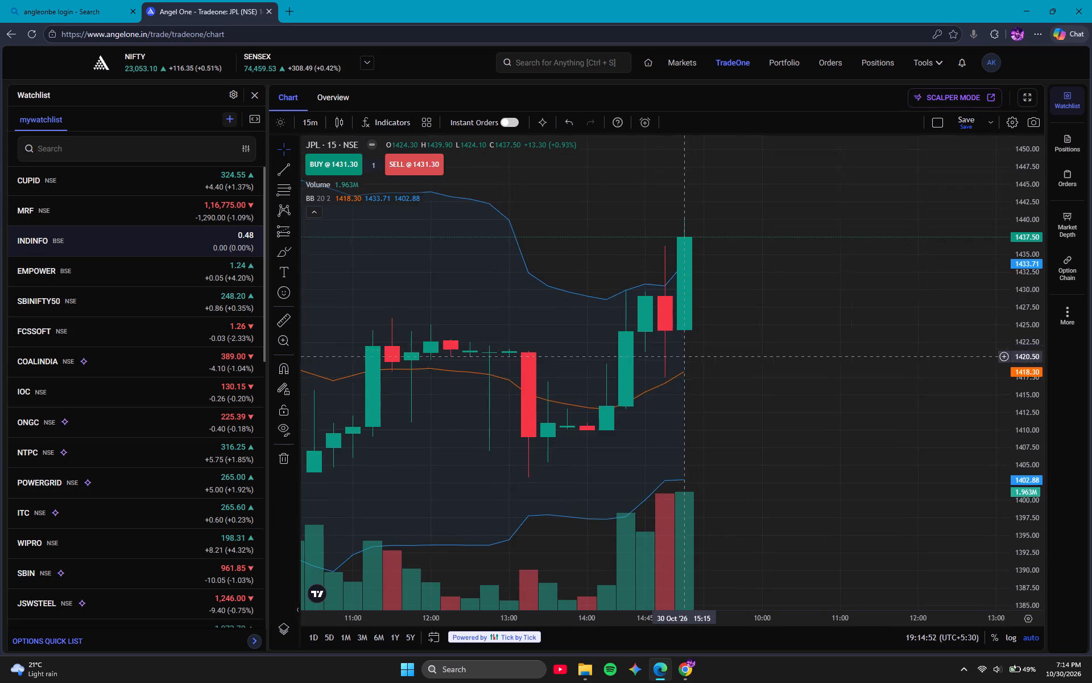
left_click_drag(647, 364, 535, 367)
left_click_drag(469, 180, 532, 305)
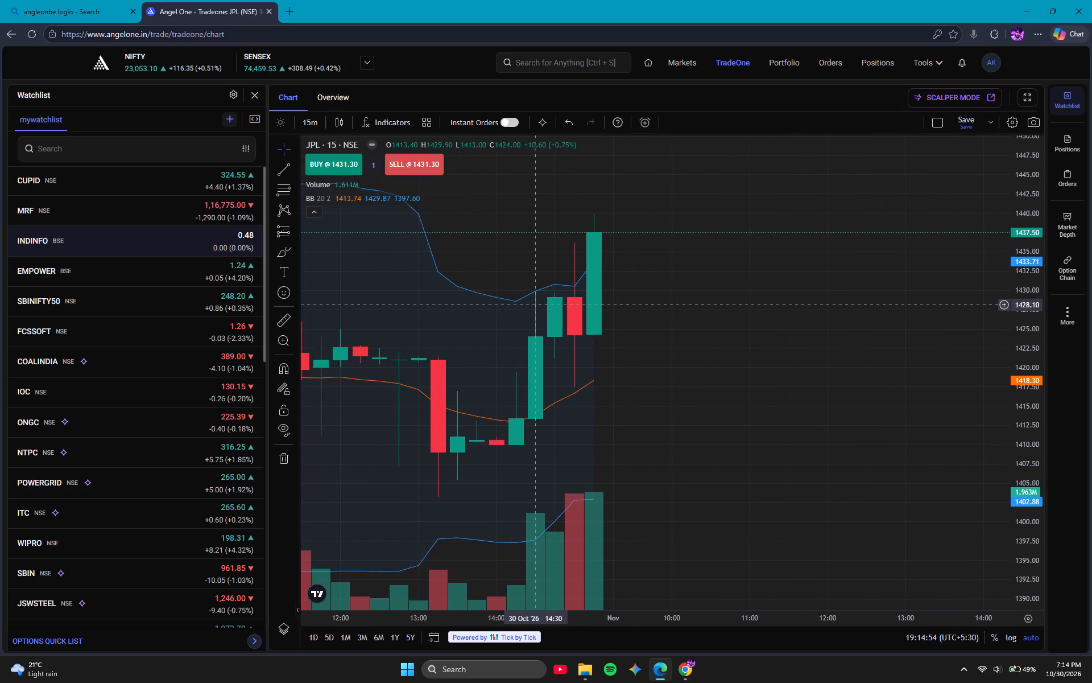
left_click(516, 238)
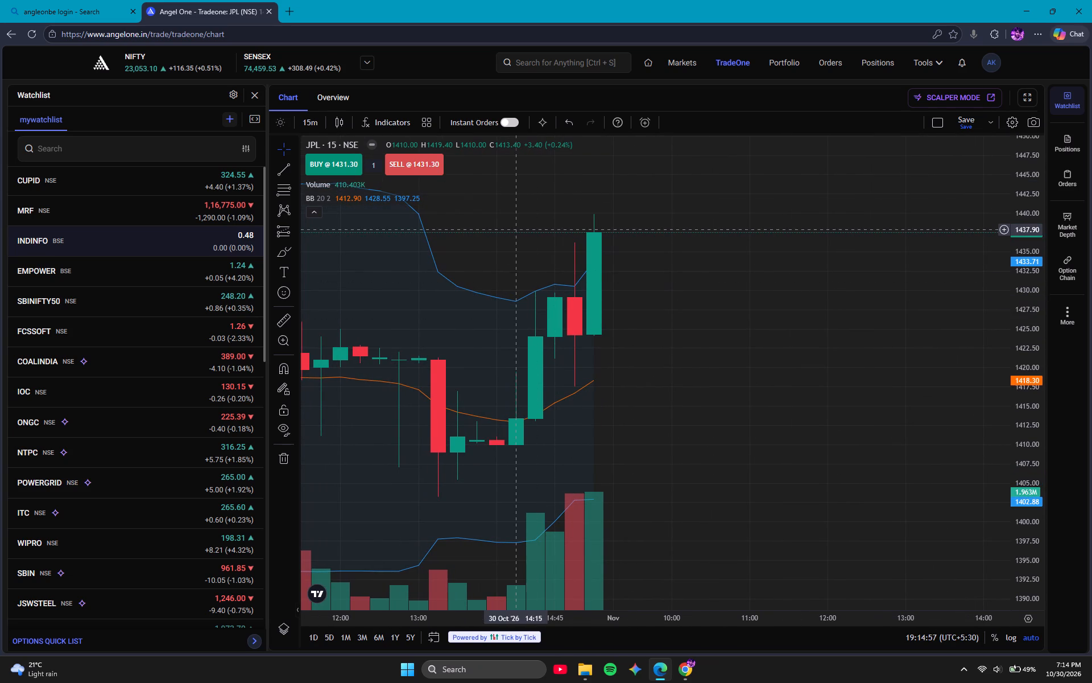
left_click_drag(512, 228, 626, 310)
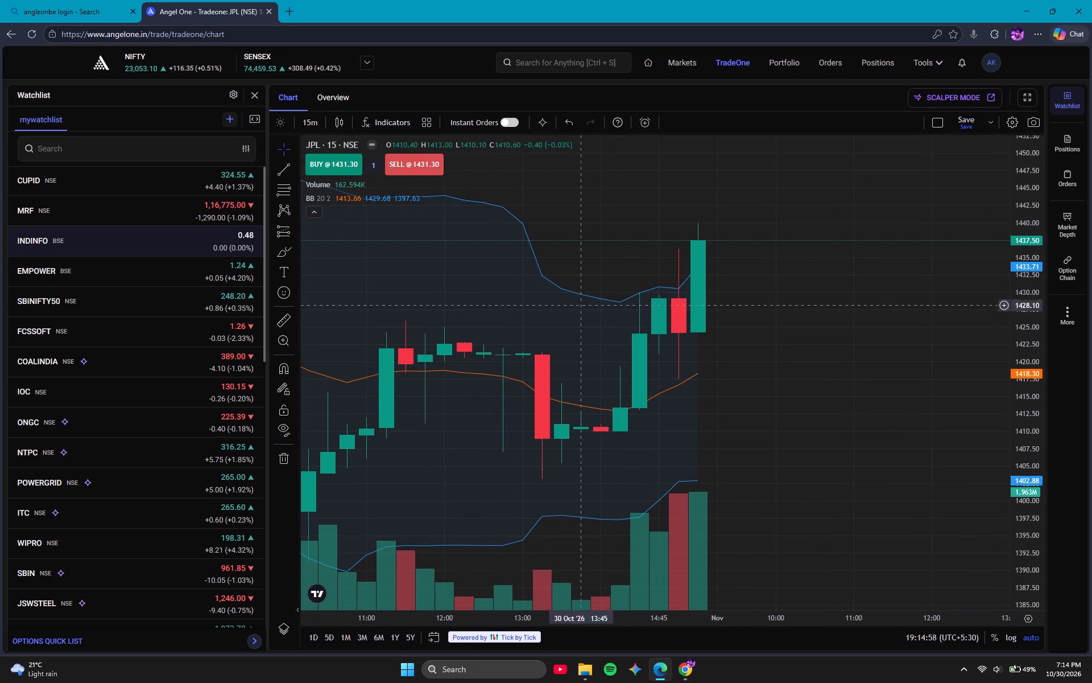
left_click_drag(646, 298, 450, 287)
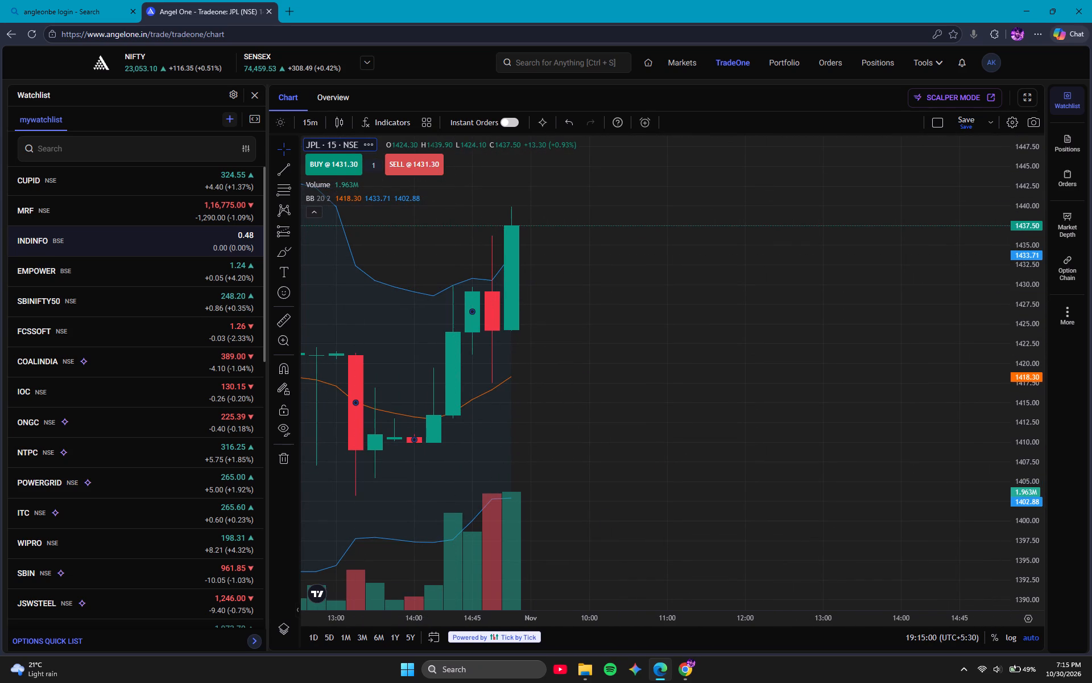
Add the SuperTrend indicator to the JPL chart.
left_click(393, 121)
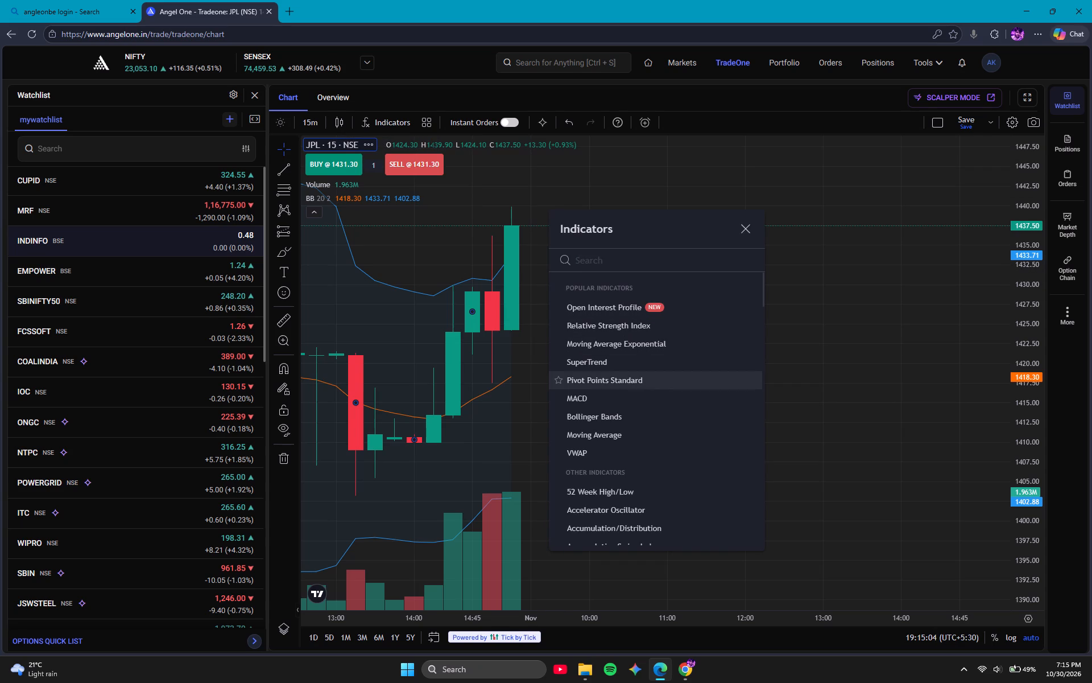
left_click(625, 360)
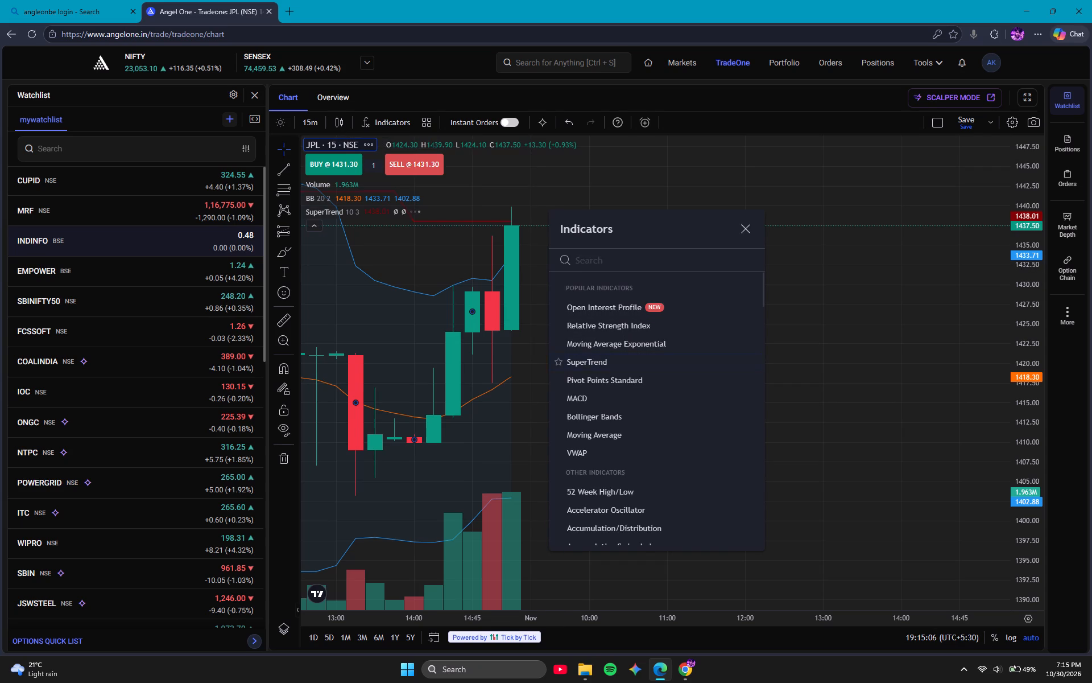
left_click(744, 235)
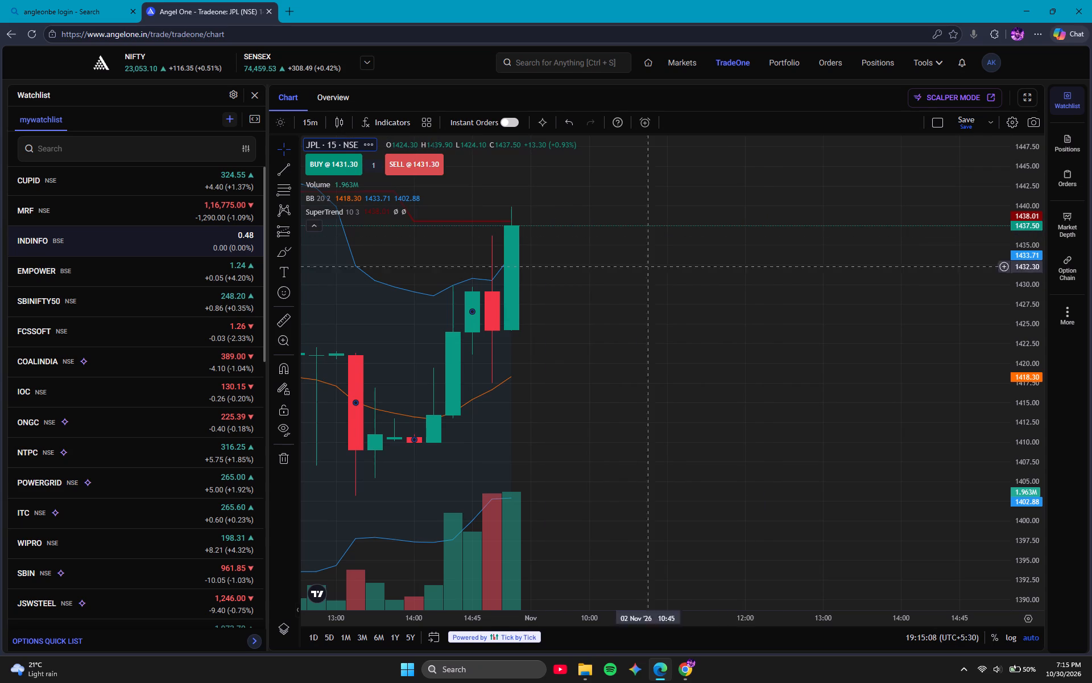
Examine the SuperTrend line against the 30 October candles on the JPL chart.
scroll(568, 299, "right", 3)
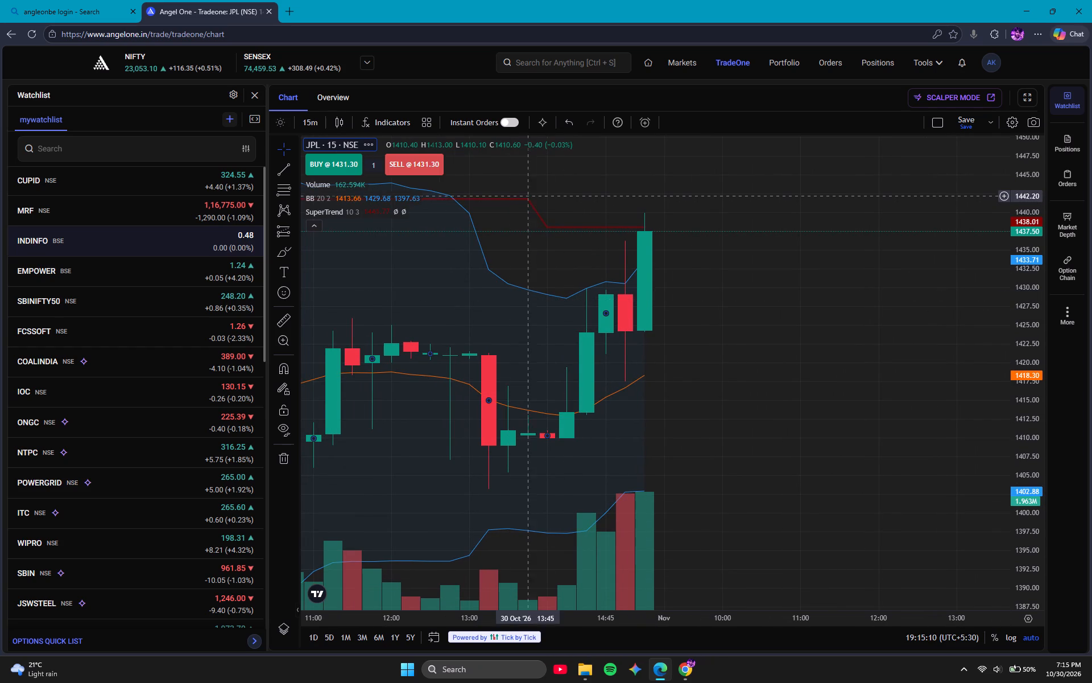
left_click(530, 200)
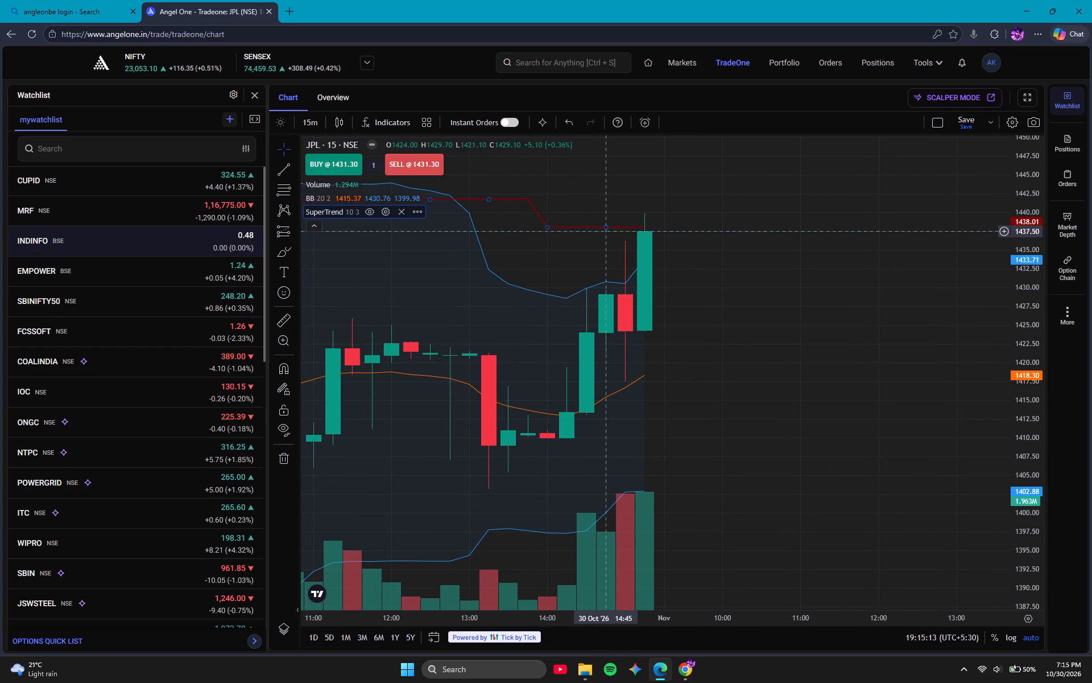
left_click_drag(605, 227, 605, 229)
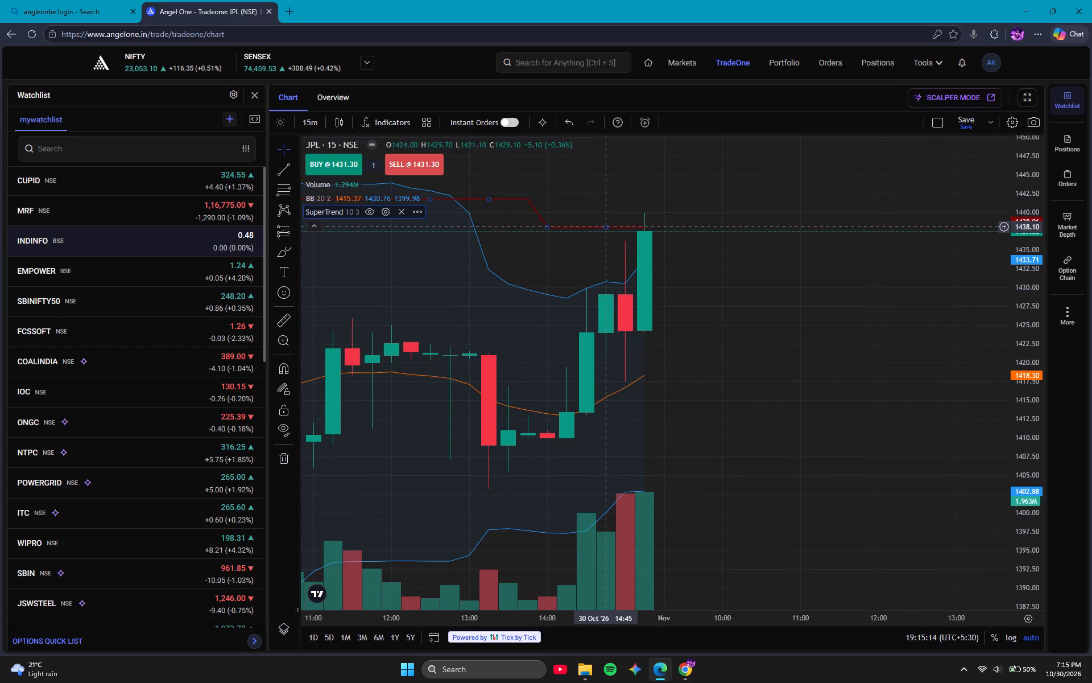
left_click_drag(605, 229, 603, 293)
left_click(603, 293)
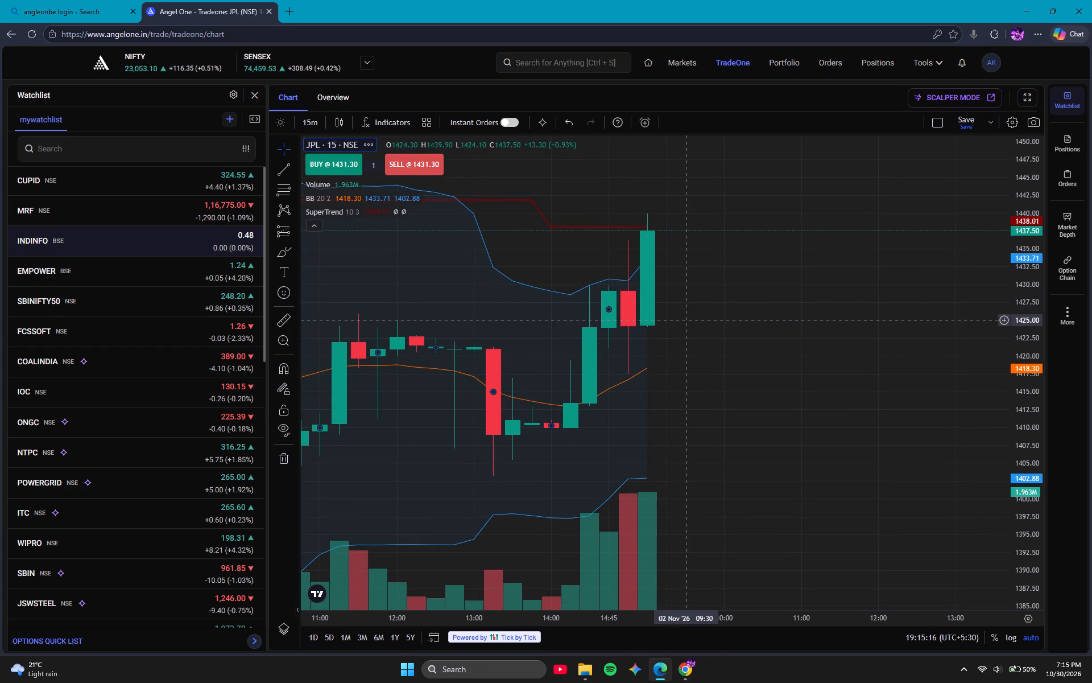
left_click_drag(612, 308, 594, 257)
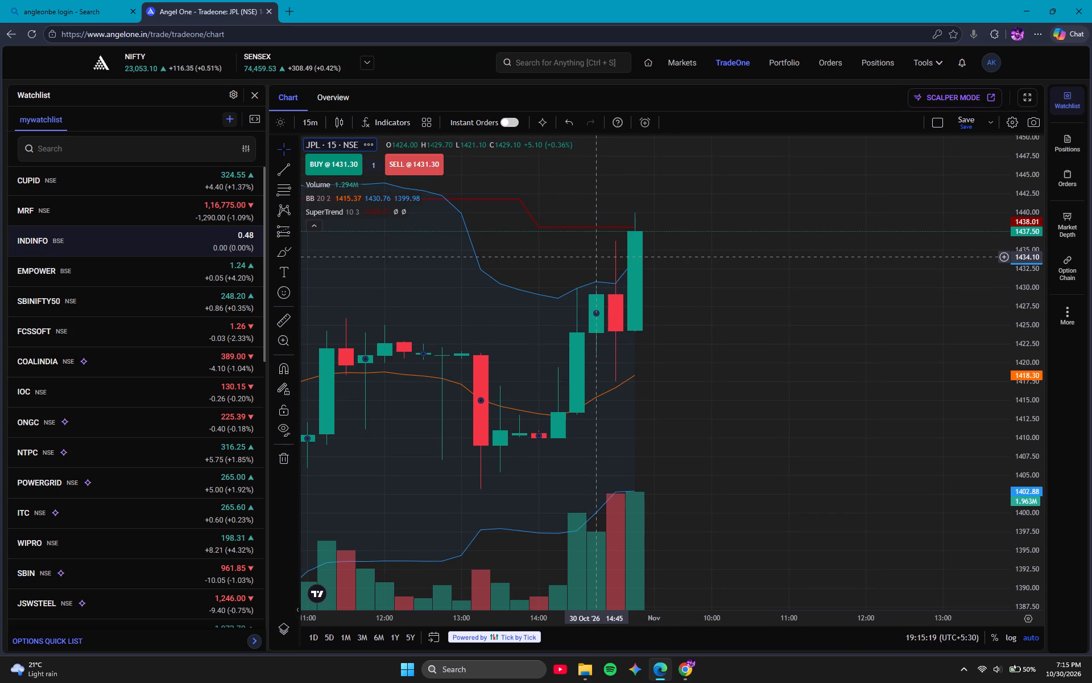
left_click_drag(594, 312, 591, 257)
left_click_drag(594, 314, 592, 257)
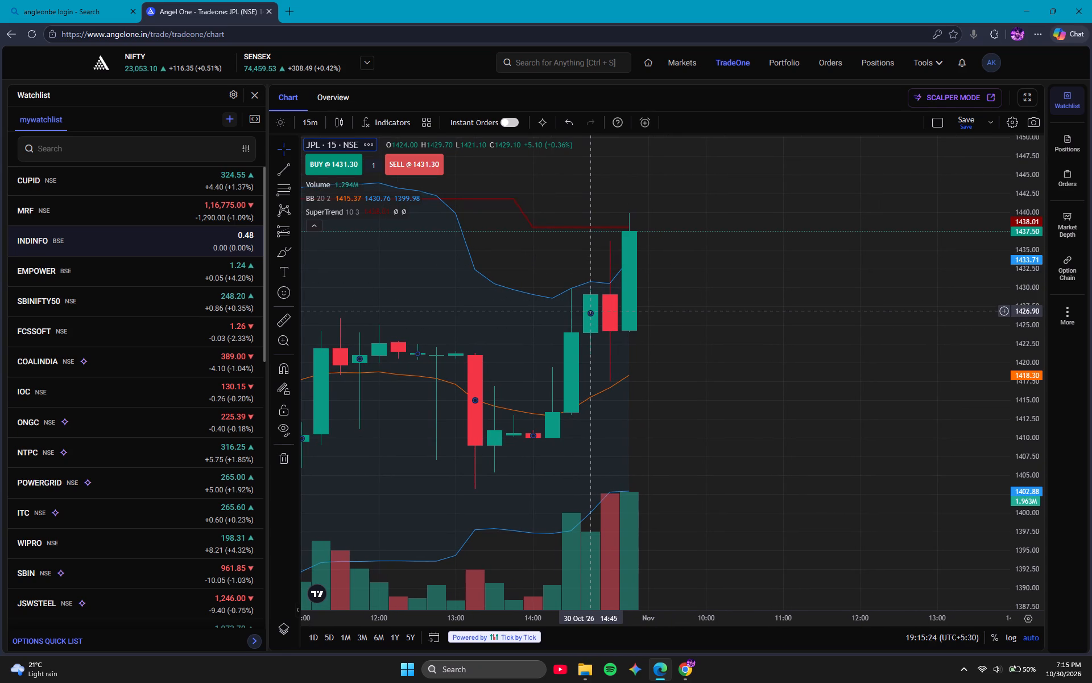
left_click_drag(588, 311, 585, 278)
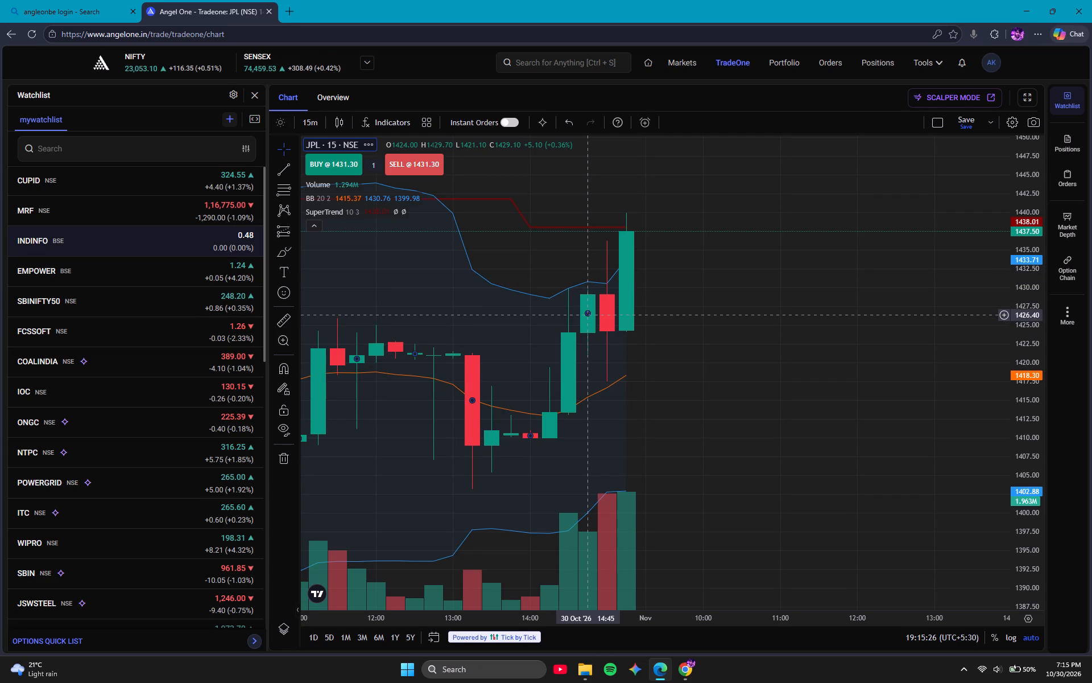
left_click_drag(588, 311, 578, 258)
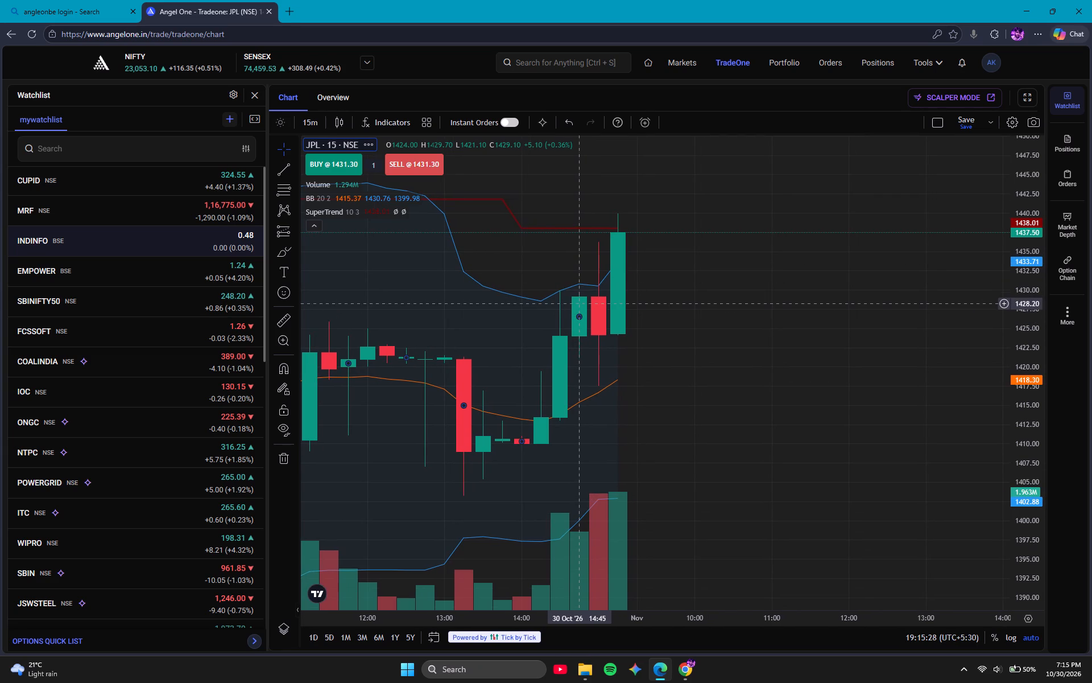
left_click(578, 317)
left_click_drag(578, 317, 569, 264)
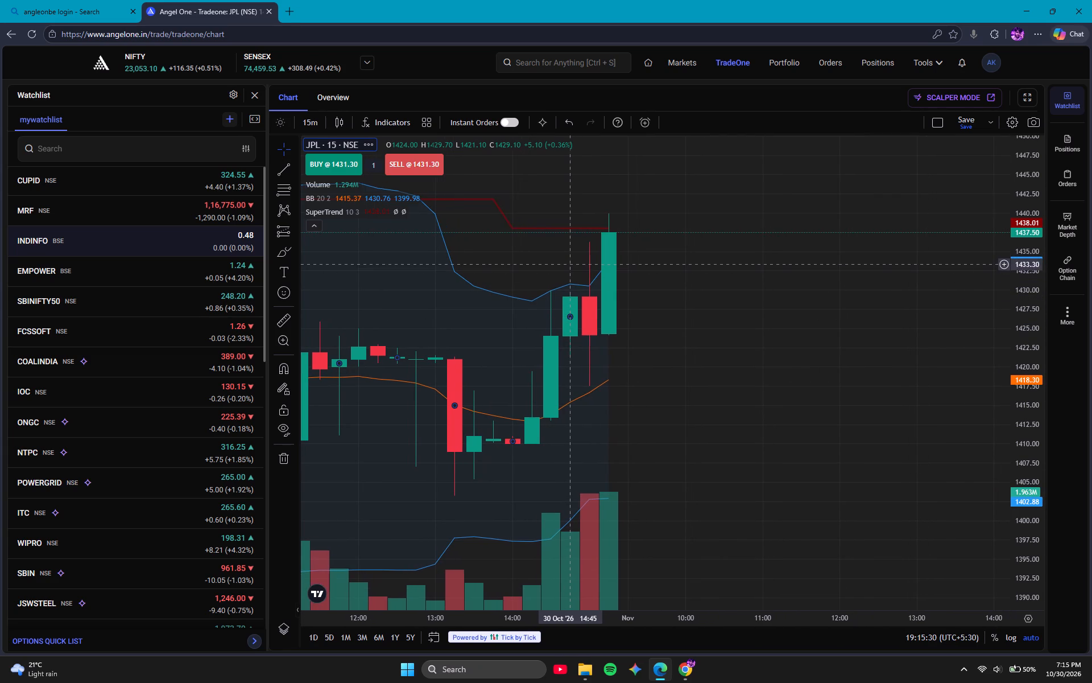
left_click_drag(569, 264, 469, 353)
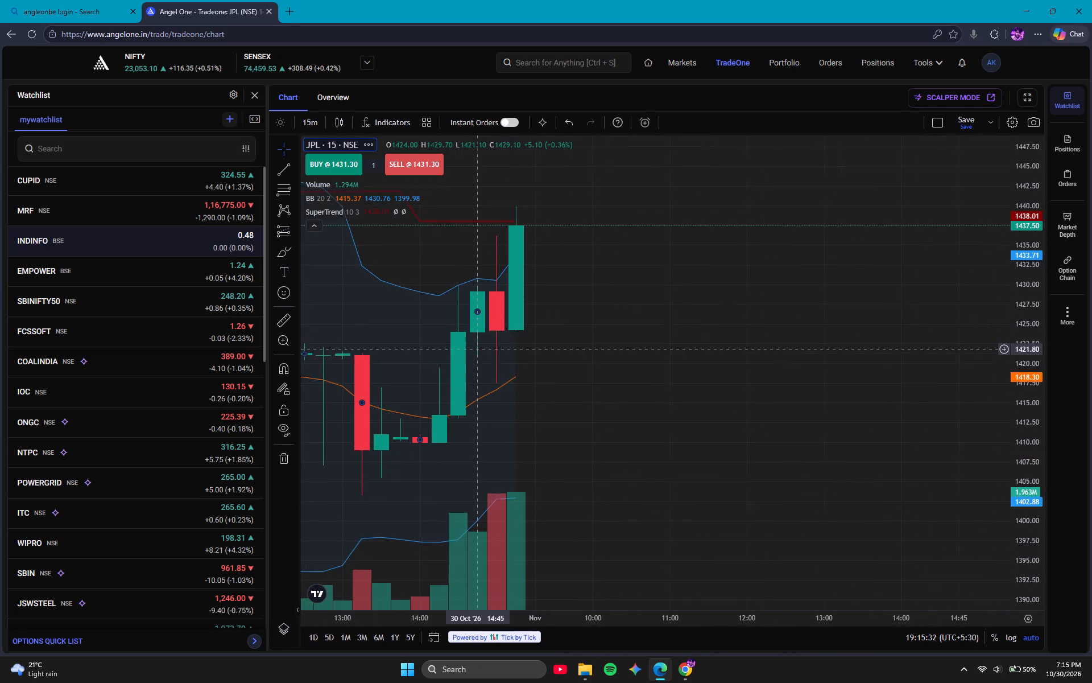
left_click_drag(469, 353, 504, 275)
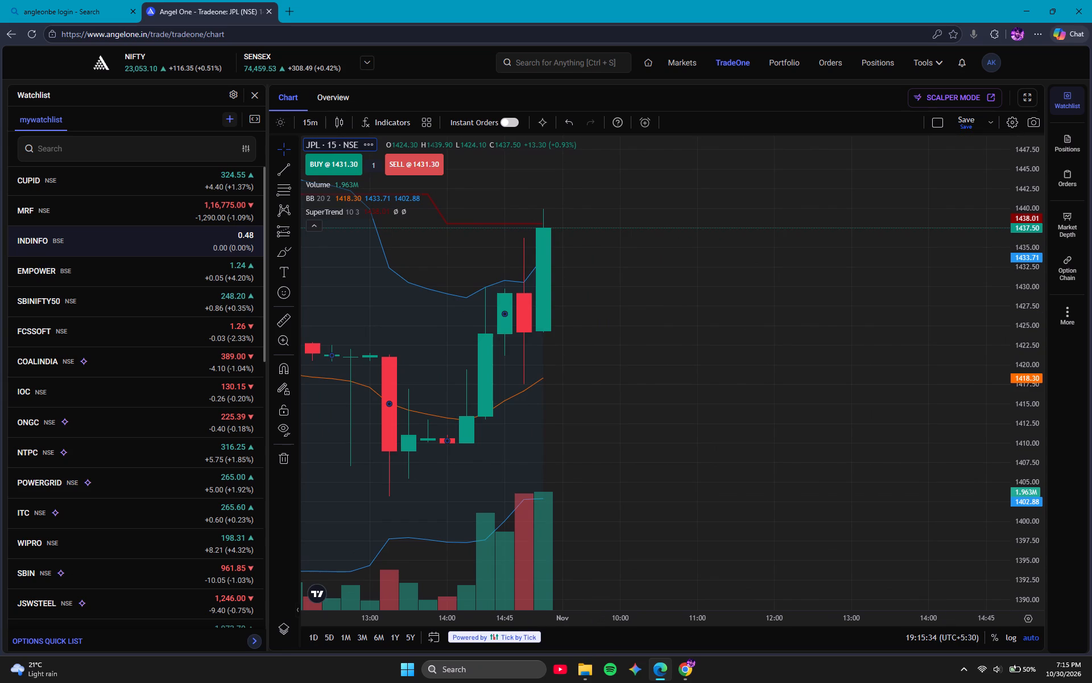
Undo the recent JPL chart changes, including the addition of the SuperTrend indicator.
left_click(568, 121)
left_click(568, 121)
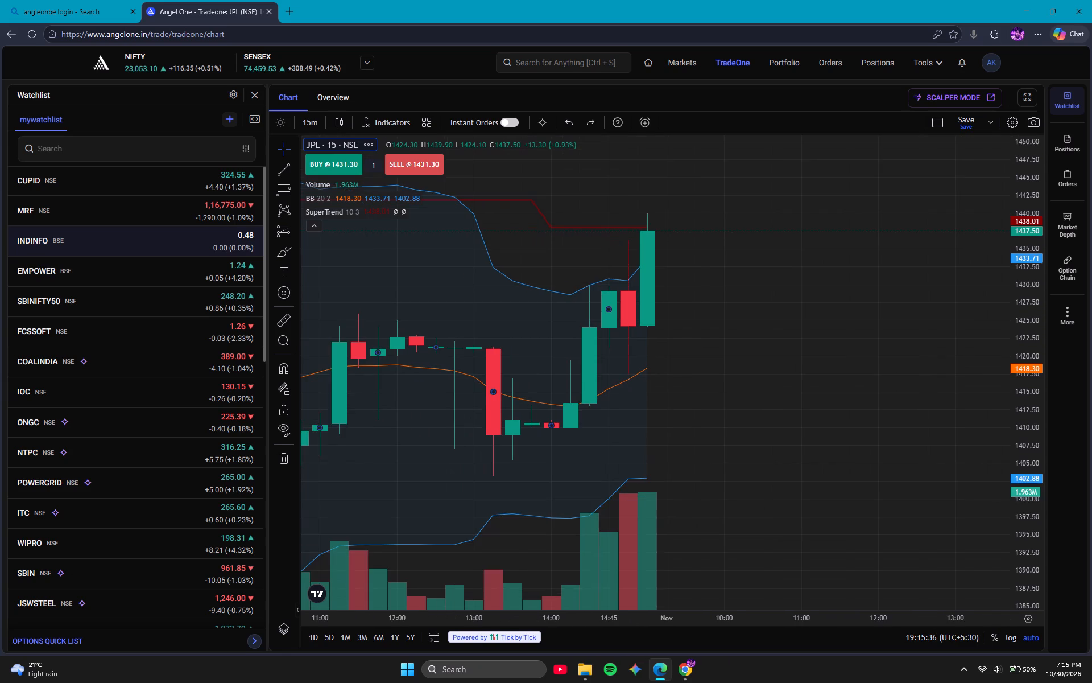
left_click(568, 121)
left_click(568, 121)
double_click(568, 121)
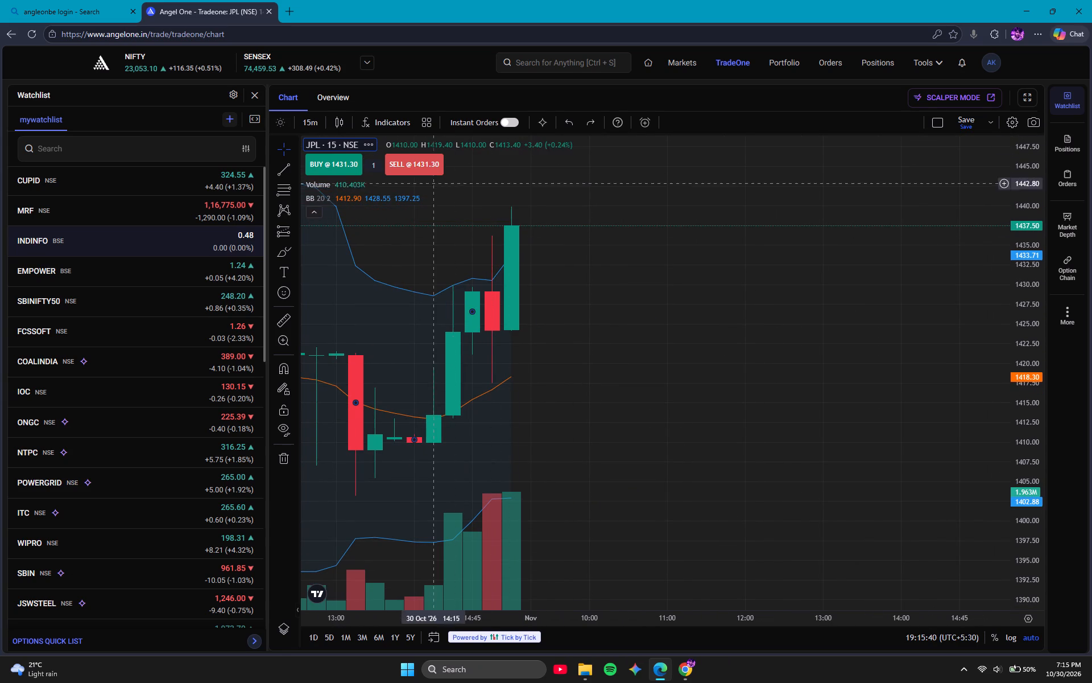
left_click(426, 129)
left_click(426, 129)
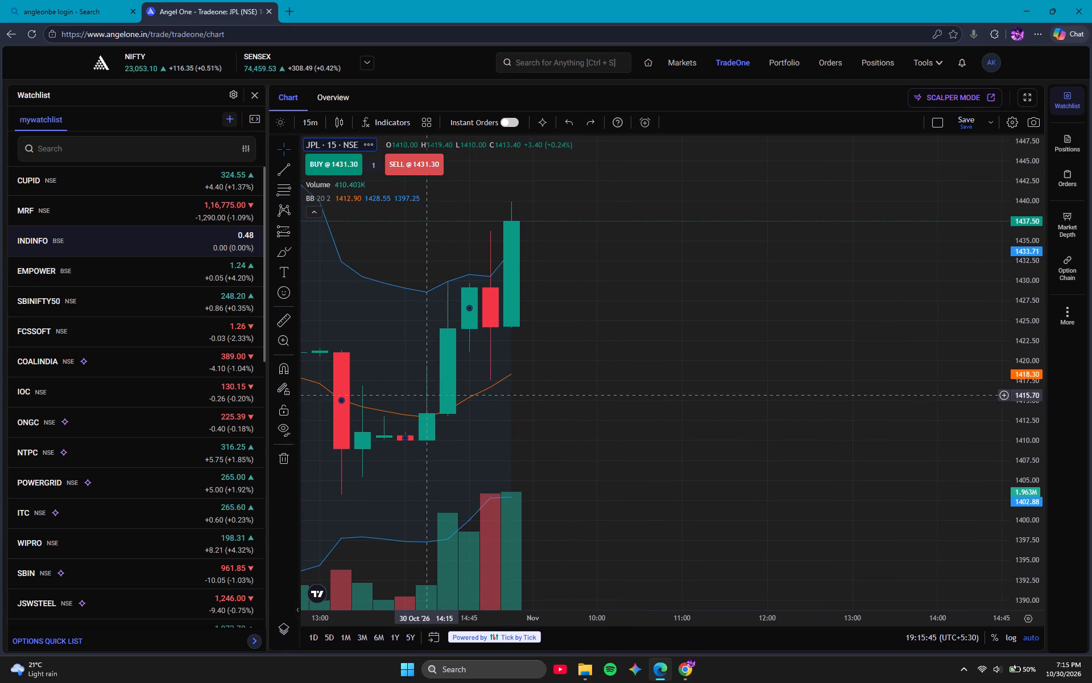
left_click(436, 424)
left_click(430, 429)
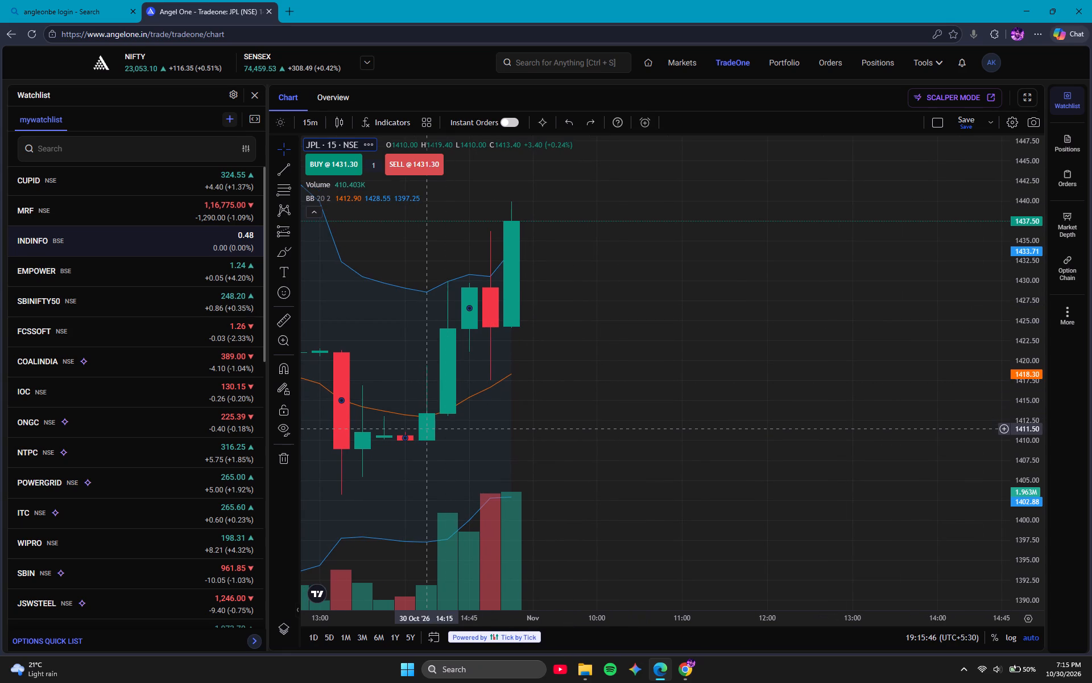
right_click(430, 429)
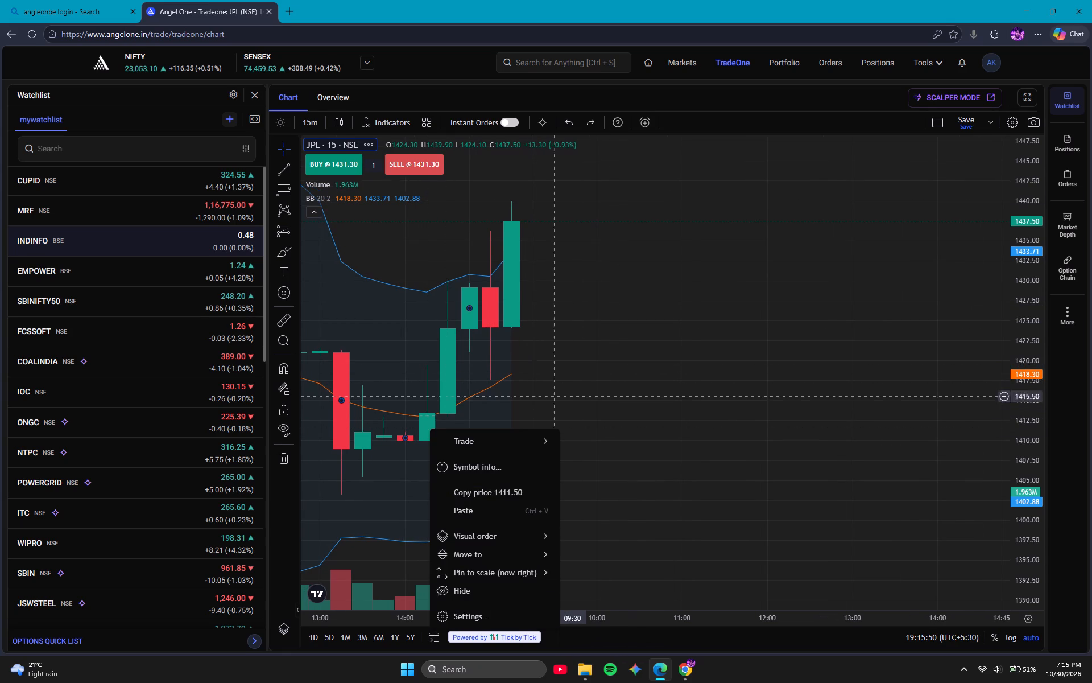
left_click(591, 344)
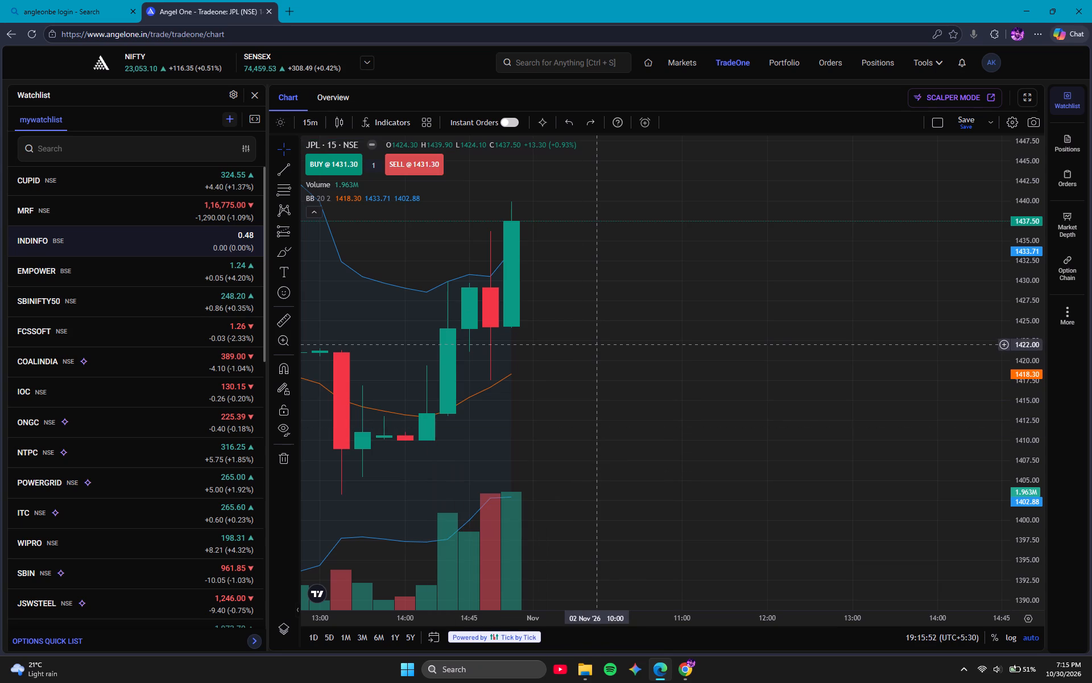
Open the CUPID chart from the watchlist.
left_click(208, 170)
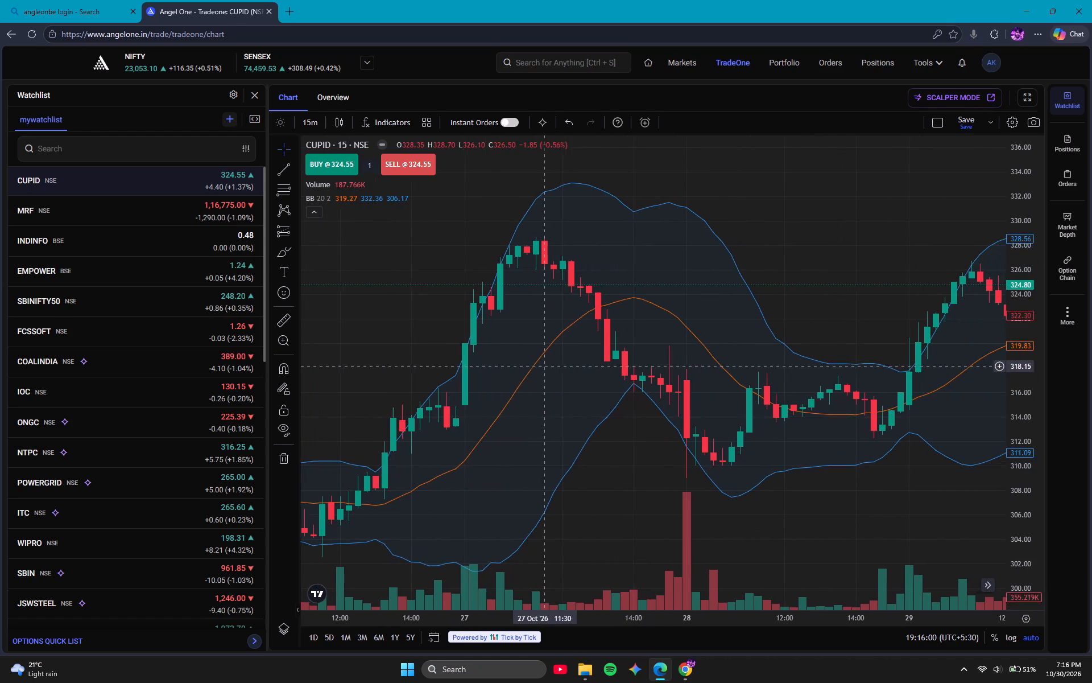
Examine the latest 30 October candles, volume and Bollinger Bands on the 15-minute CUPID chart.
scroll(544, 366, "left", 3)
scroll(849, 315, "left", 13)
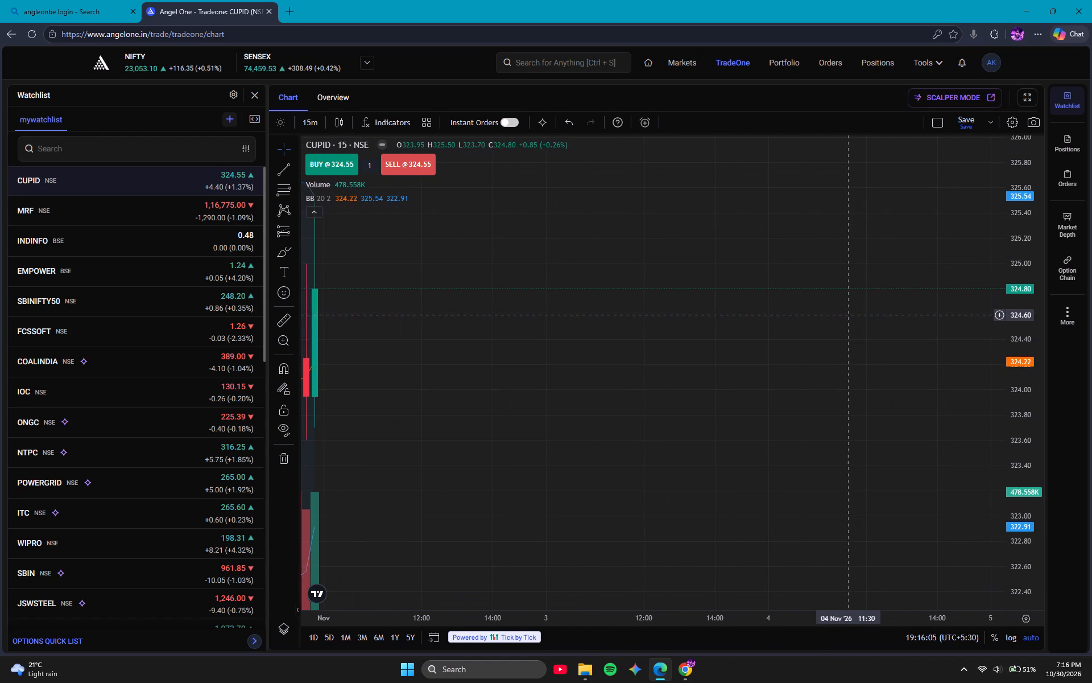
scroll(754, 386, "down", 2)
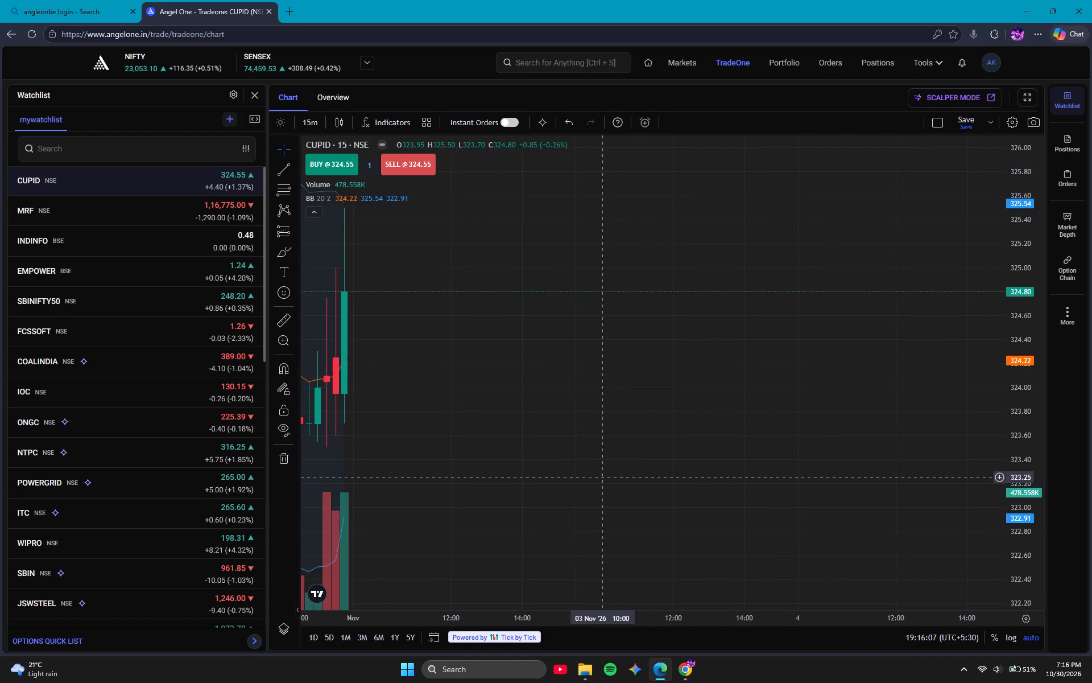
scroll(498, 560, "right", 7)
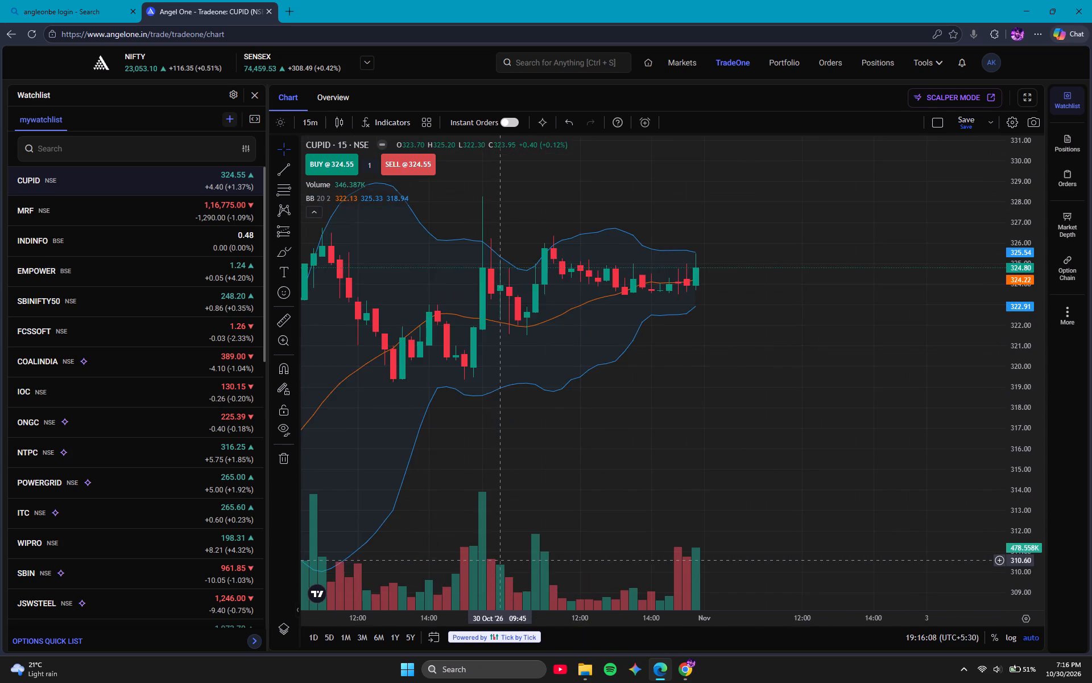
scroll(498, 560, "up", 1)
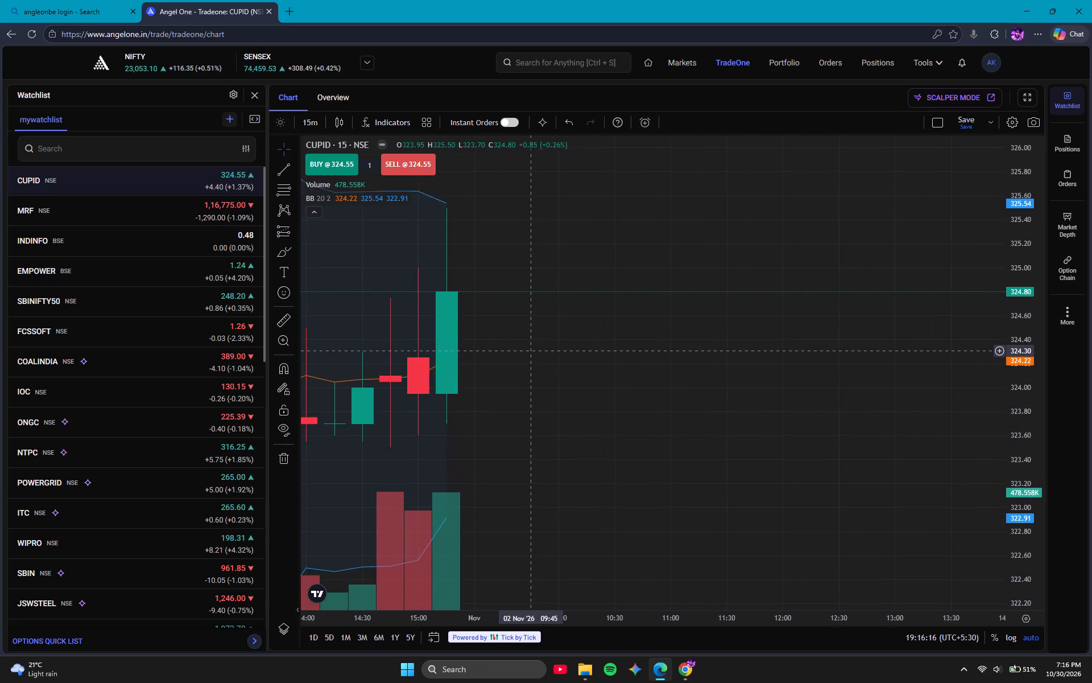
scroll(342, 372, "right", 6)
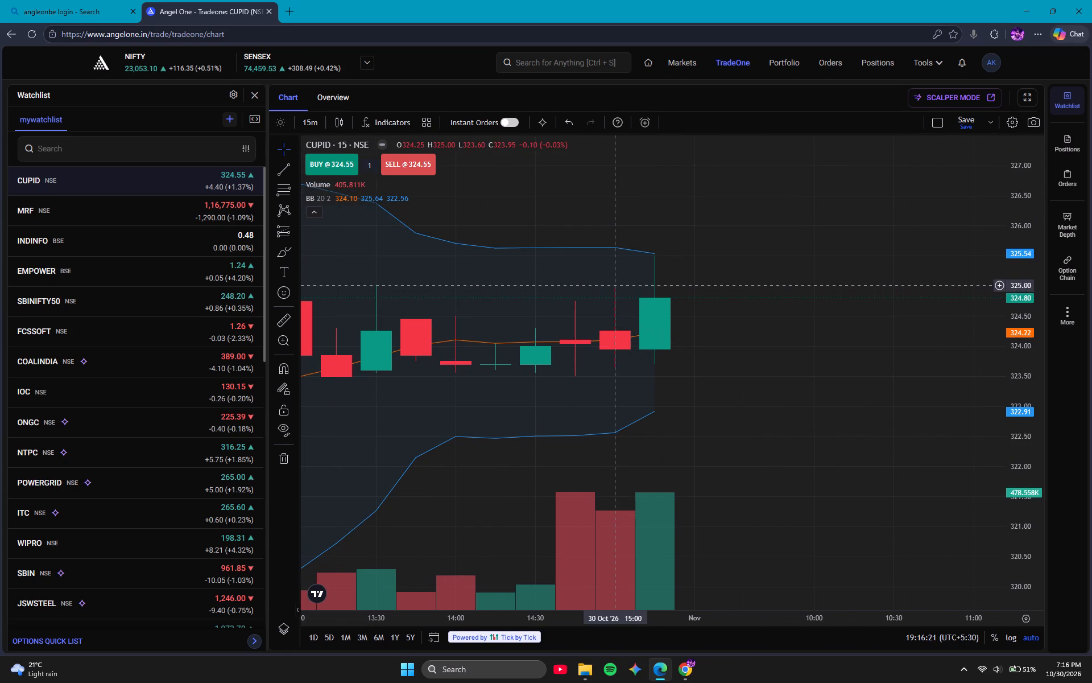
left_click(624, 285)
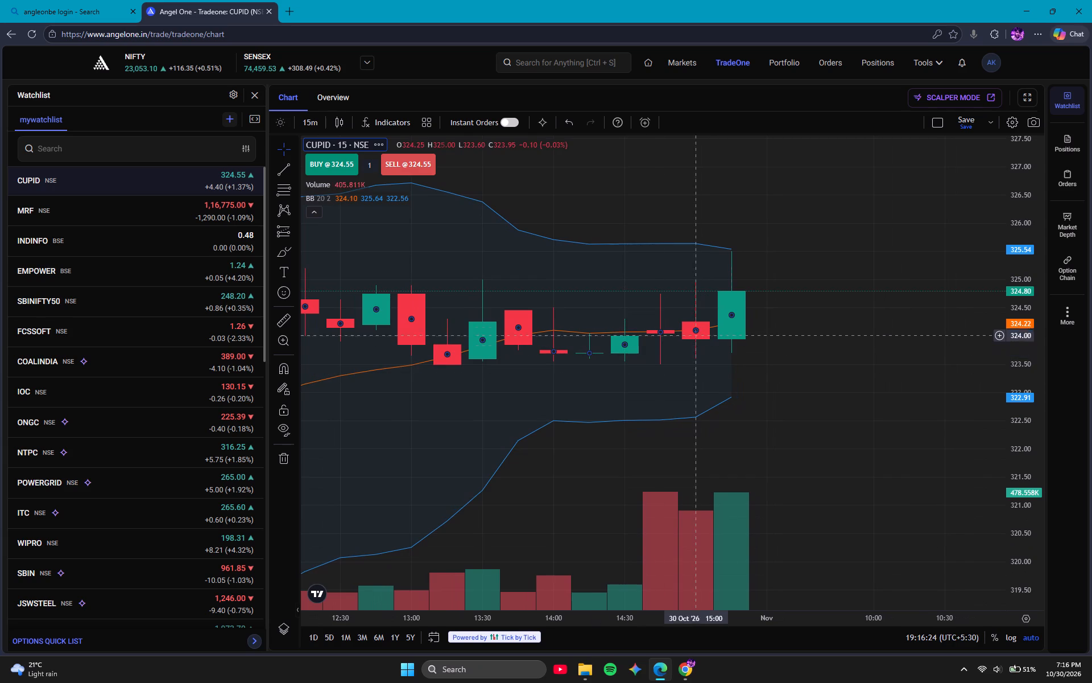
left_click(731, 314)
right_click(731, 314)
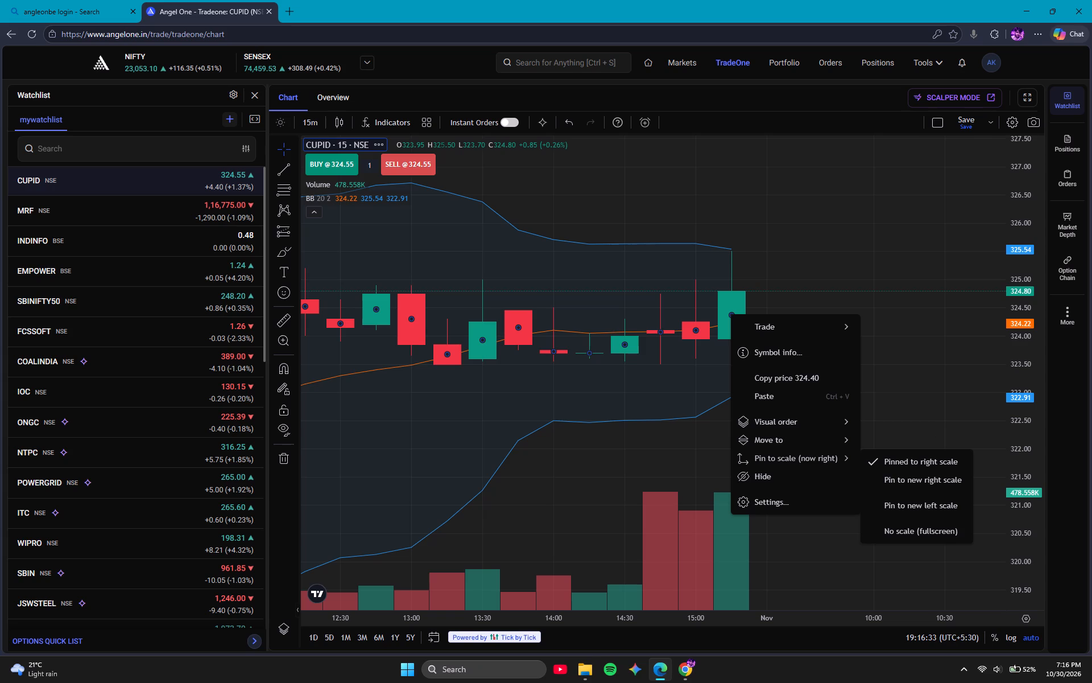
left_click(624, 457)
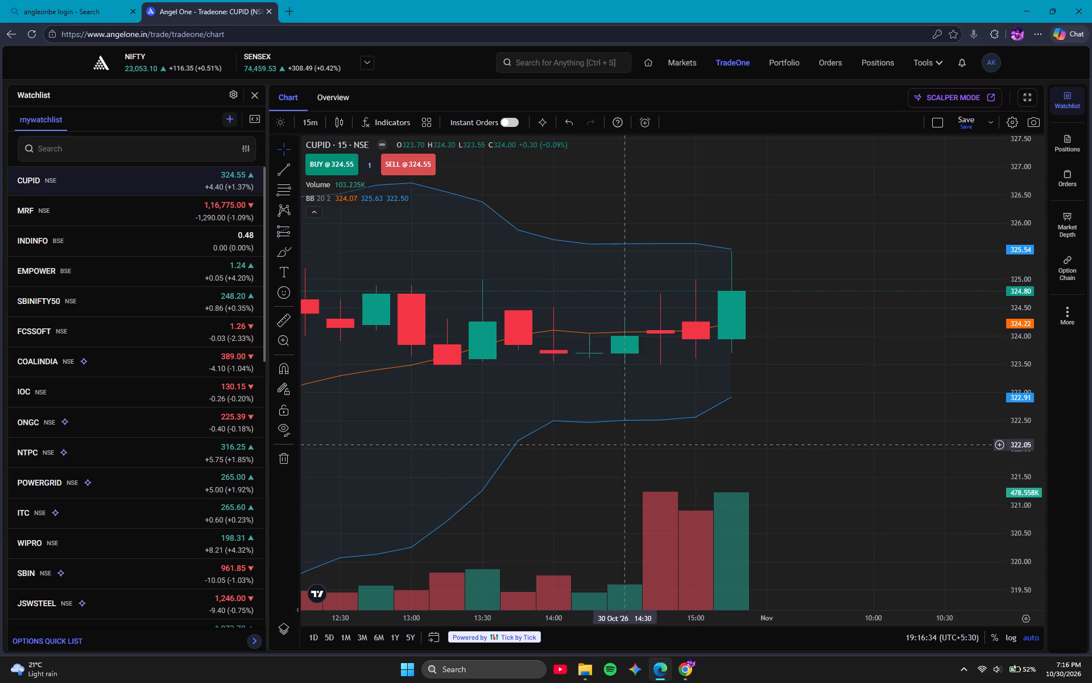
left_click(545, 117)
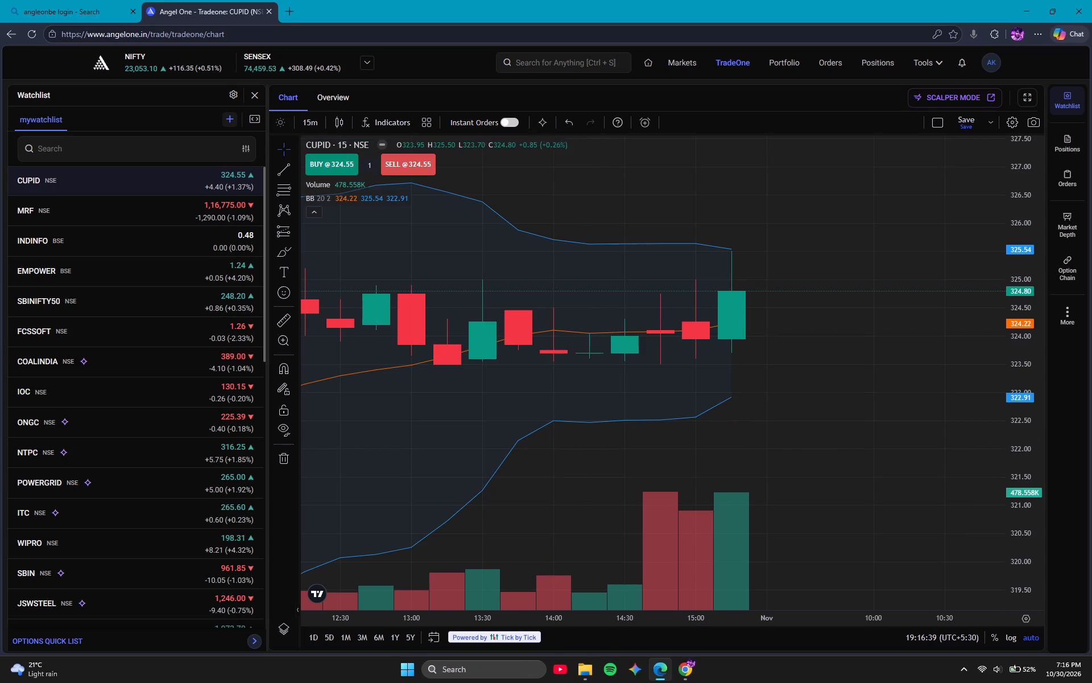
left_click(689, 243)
Show the hidden system tray icons.
left_click(970, 668)
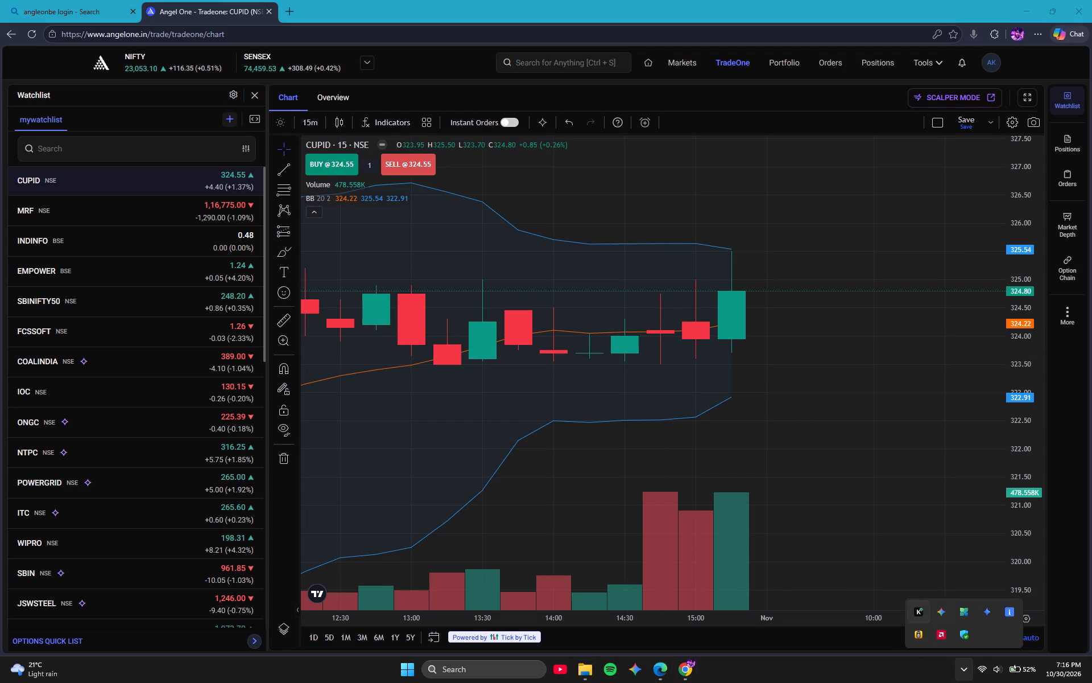
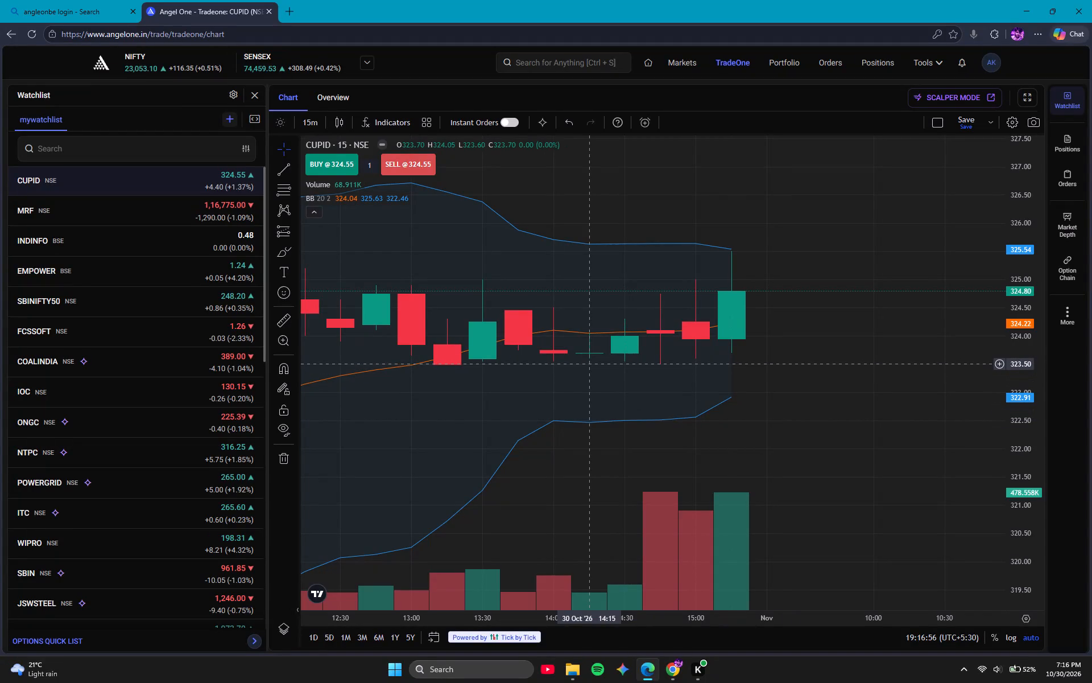
Switch to the Chrome window showing the résumé PDF with the Gemini assistant.
left_click(677, 668)
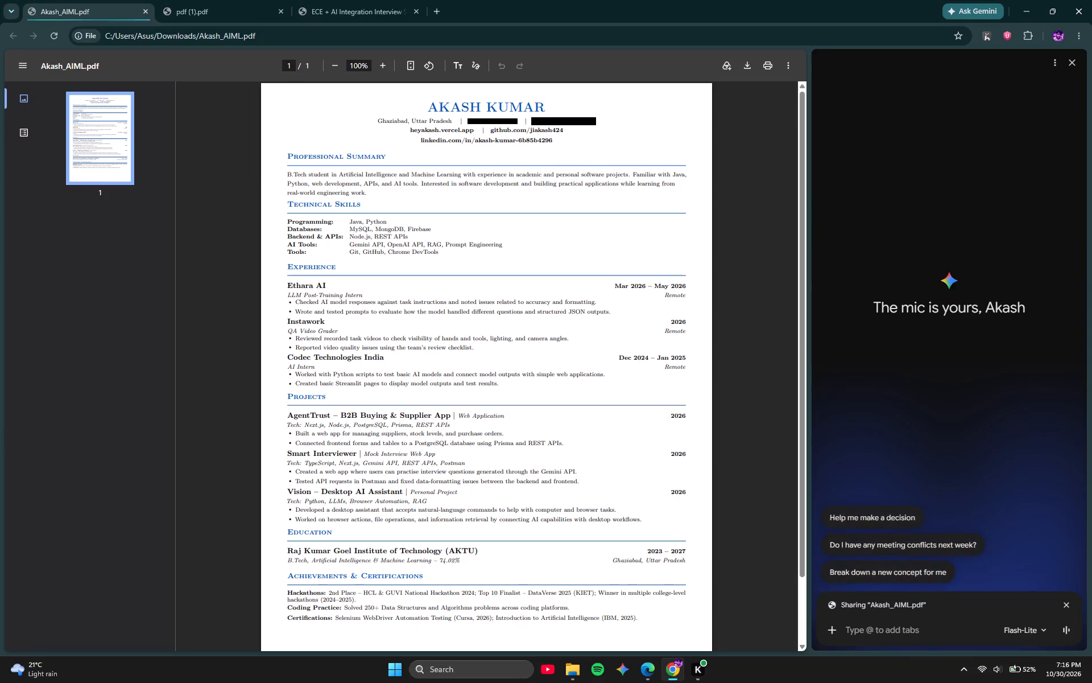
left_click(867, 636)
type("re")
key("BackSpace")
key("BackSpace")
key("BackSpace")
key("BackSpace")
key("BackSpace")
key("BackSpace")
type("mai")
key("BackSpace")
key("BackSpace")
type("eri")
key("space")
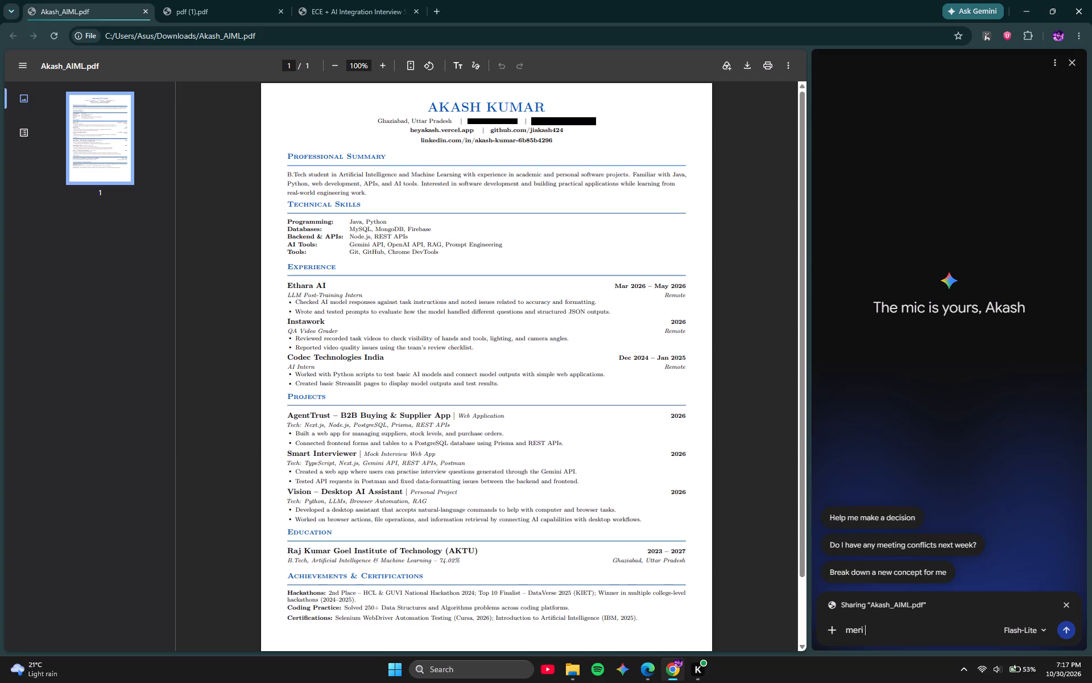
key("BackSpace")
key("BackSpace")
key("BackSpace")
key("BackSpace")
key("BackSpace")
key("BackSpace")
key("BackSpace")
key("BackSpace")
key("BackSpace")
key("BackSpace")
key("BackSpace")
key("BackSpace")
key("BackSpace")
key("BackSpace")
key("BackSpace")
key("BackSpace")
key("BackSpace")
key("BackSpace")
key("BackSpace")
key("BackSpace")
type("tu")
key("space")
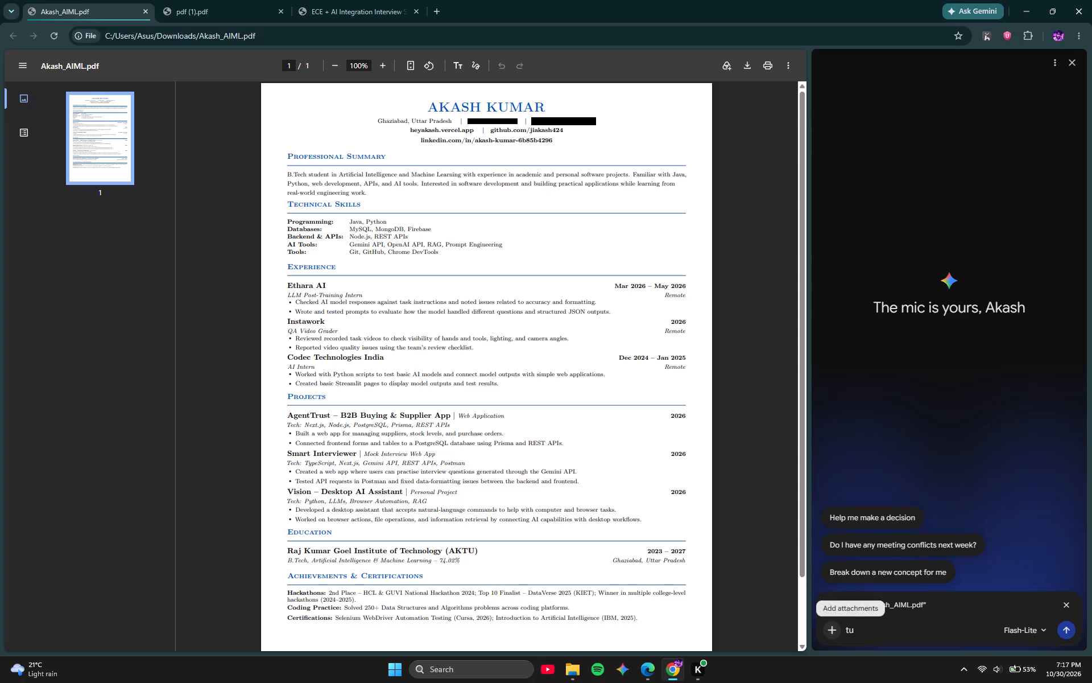
Share the pdf (1).pdf and ECE + AI Integration Interview Study Guide tabs with Gemini alongside the current résumé tab.
left_click(840, 633)
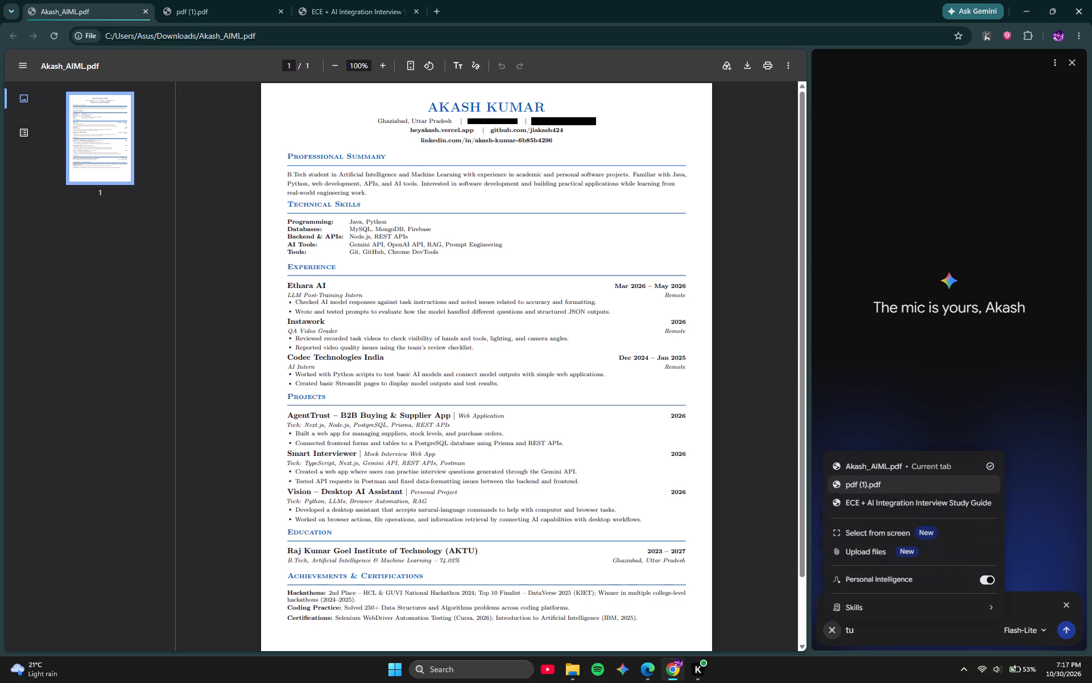
left_click(974, 480)
left_click(963, 503)
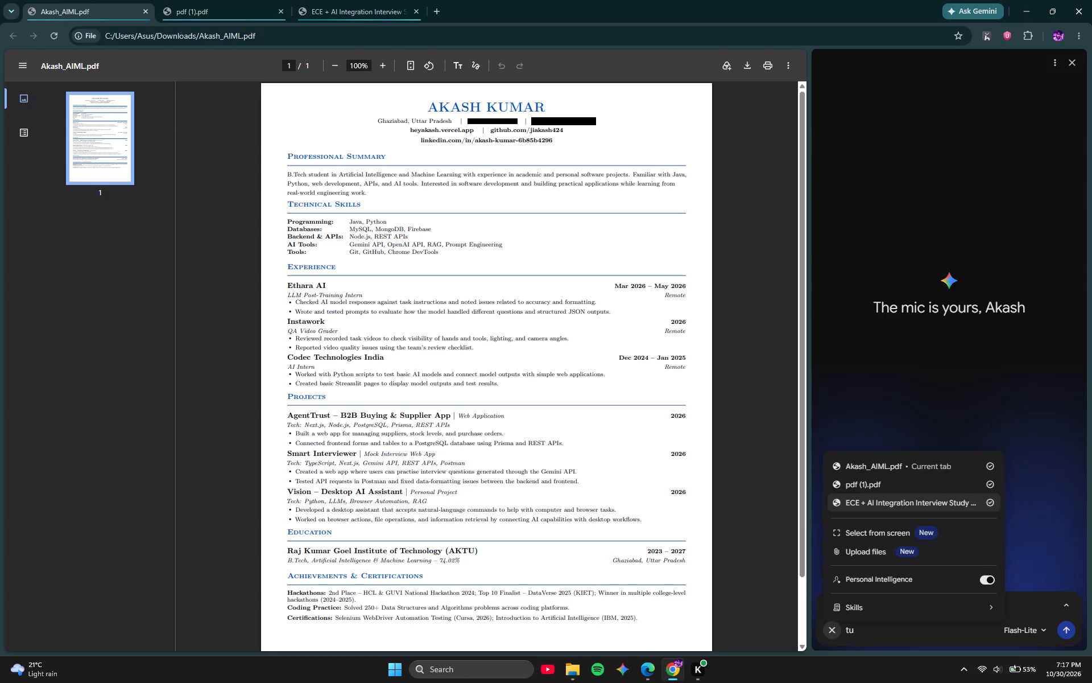
left_click(895, 606)
left_click(858, 582)
left_click(876, 625)
left_click_drag(893, 628, 812, 623)
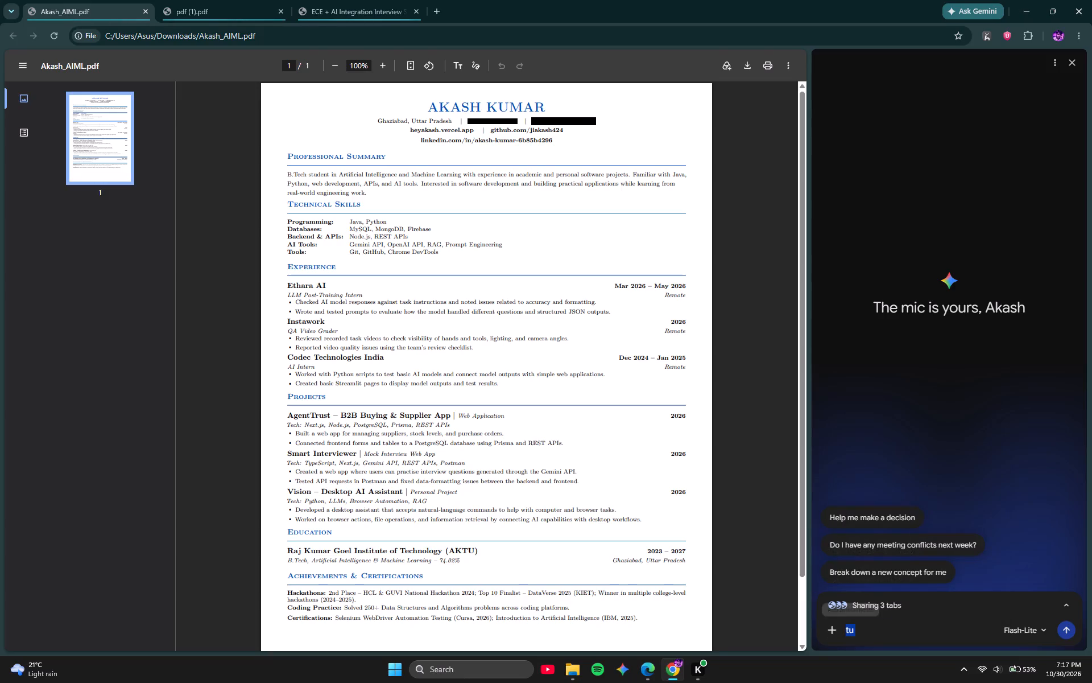
left_click_drag(812, 623, 810, 623)
key("BackSpace")
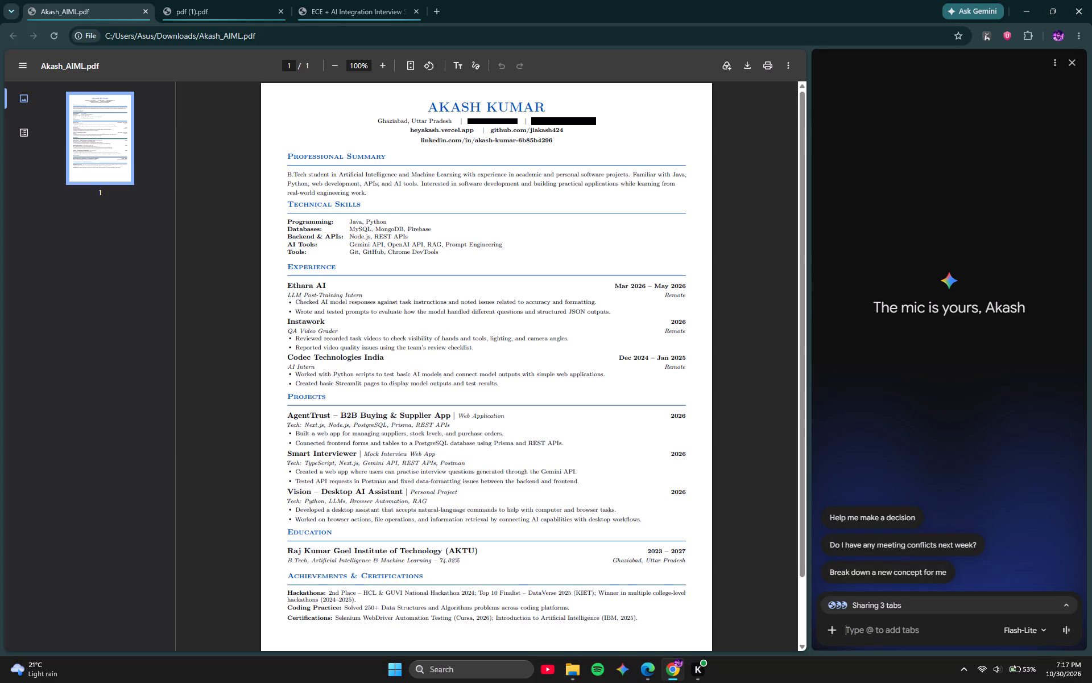
type("mere")
key("BackSpace")
type("a inteview")
key("space")
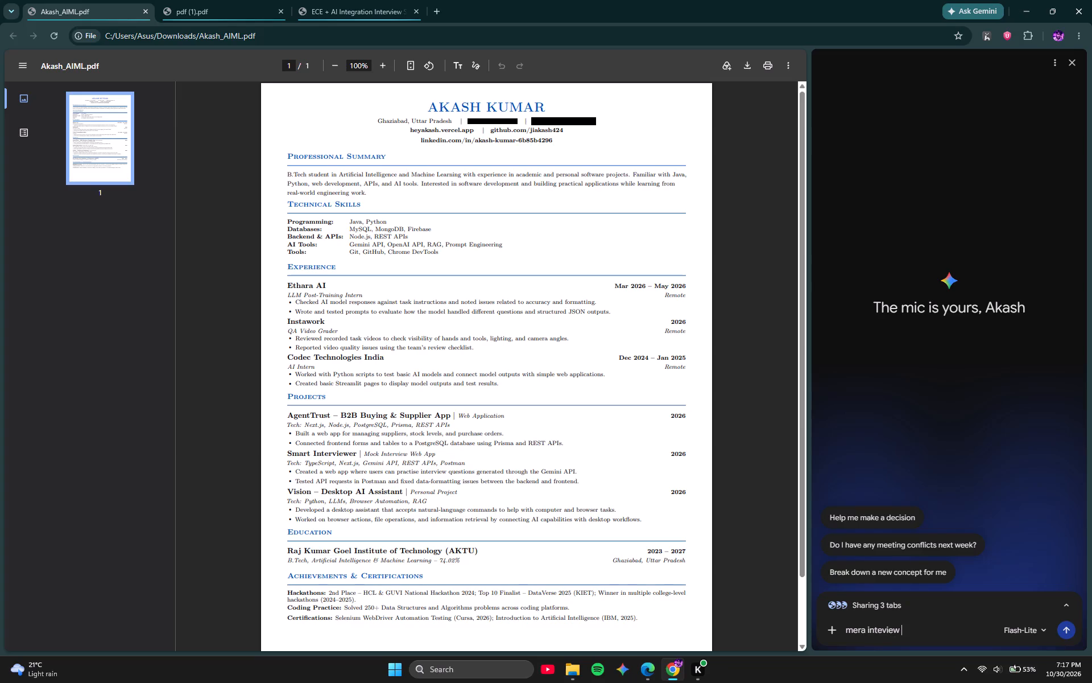
type("lena tu thik hai in sab se")
key("space")
type("proper inteview")
key("space")
type("ais")
key("BackSpace")
type("e")
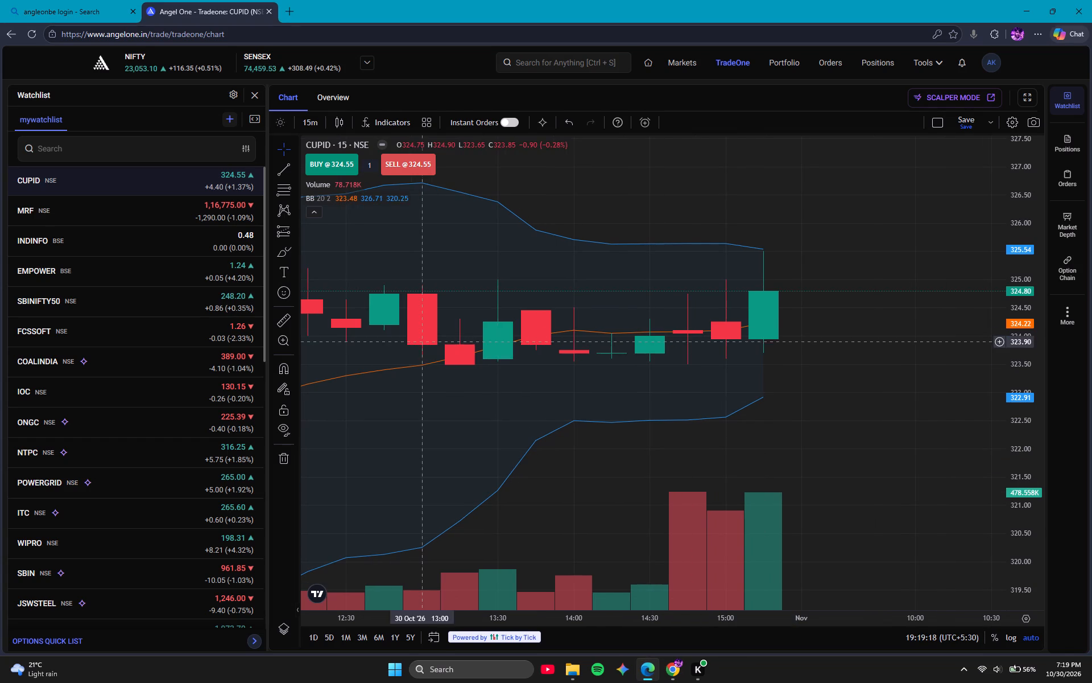
left_click(278, 312)
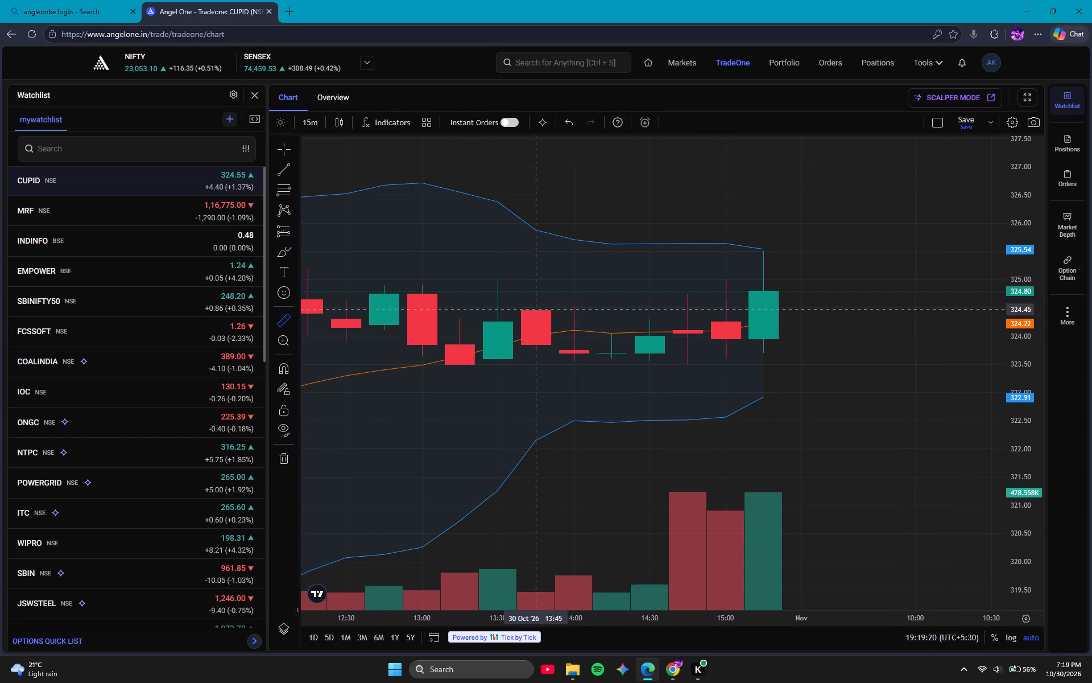
left_click_drag(491, 279, 674, 328)
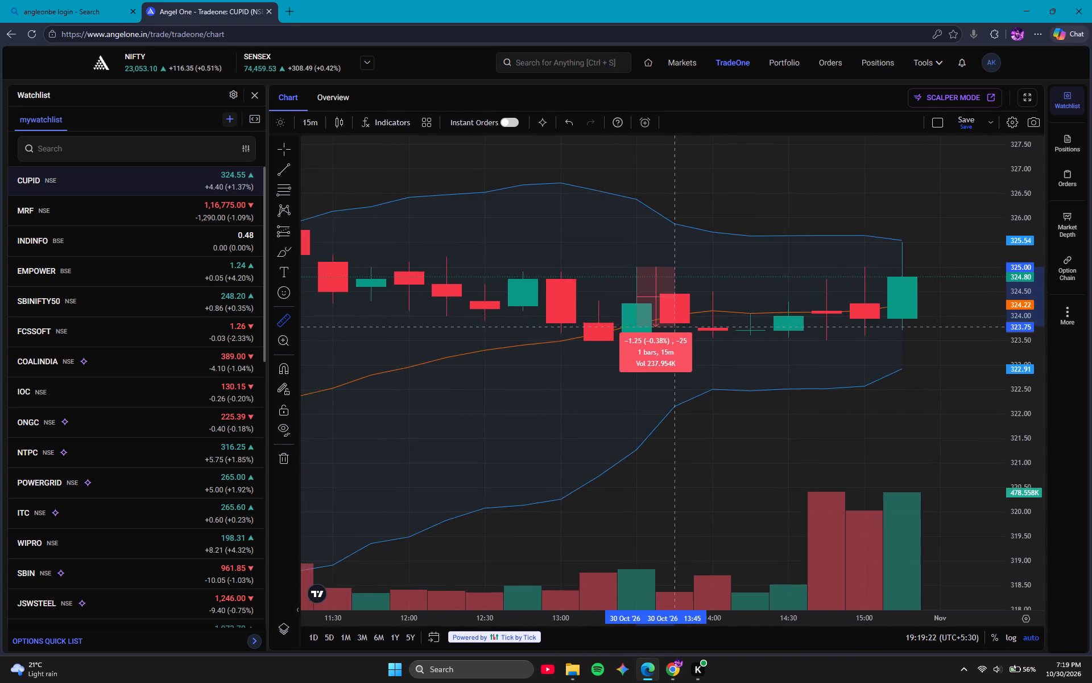
left_click_drag(674, 328, 618, 335)
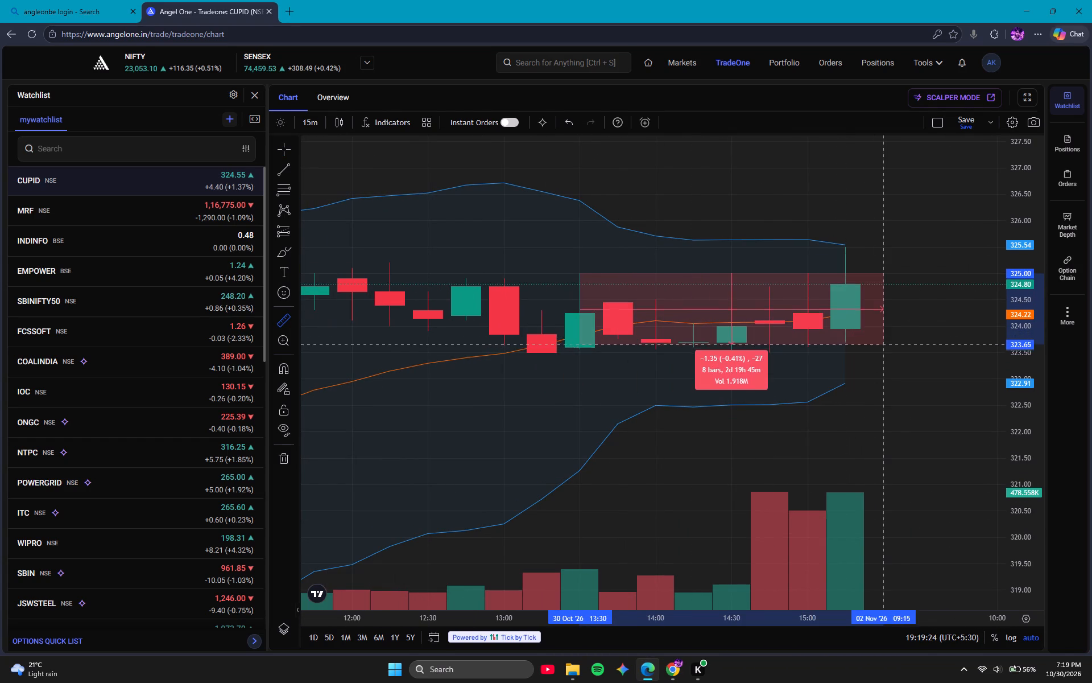
left_click(874, 344)
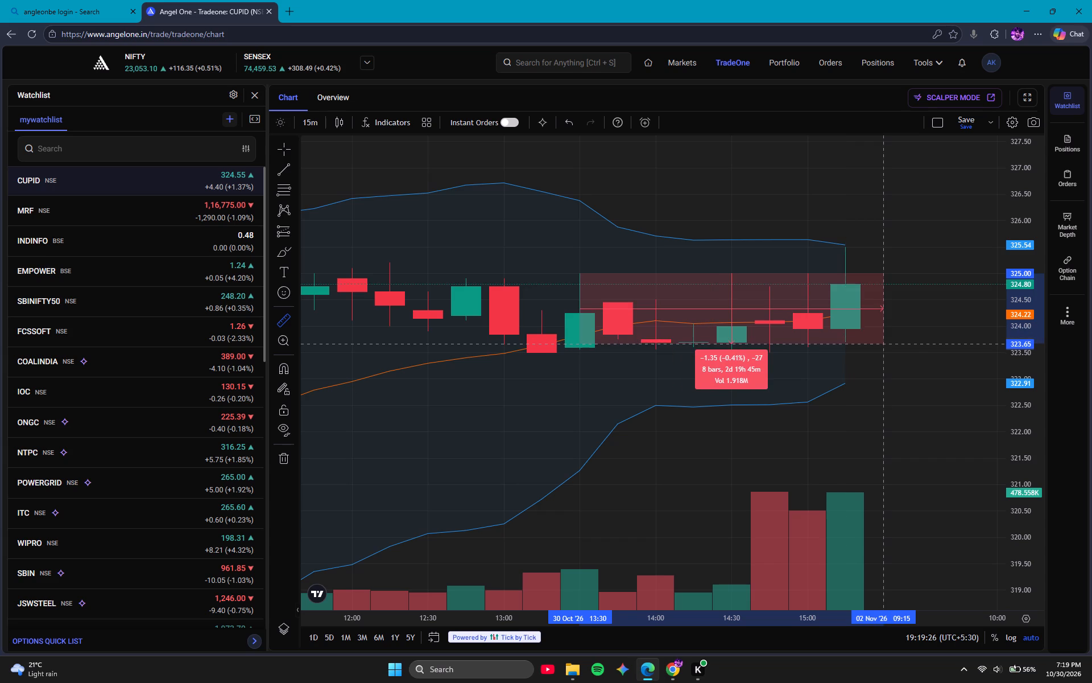
scroll(701, 406, "left", 3)
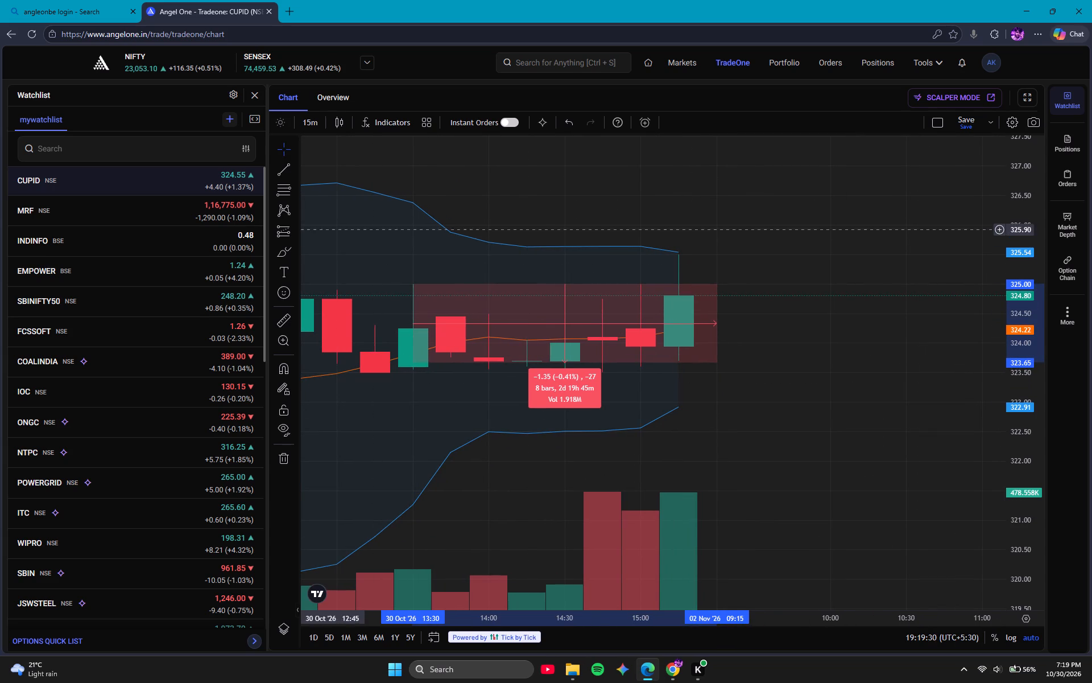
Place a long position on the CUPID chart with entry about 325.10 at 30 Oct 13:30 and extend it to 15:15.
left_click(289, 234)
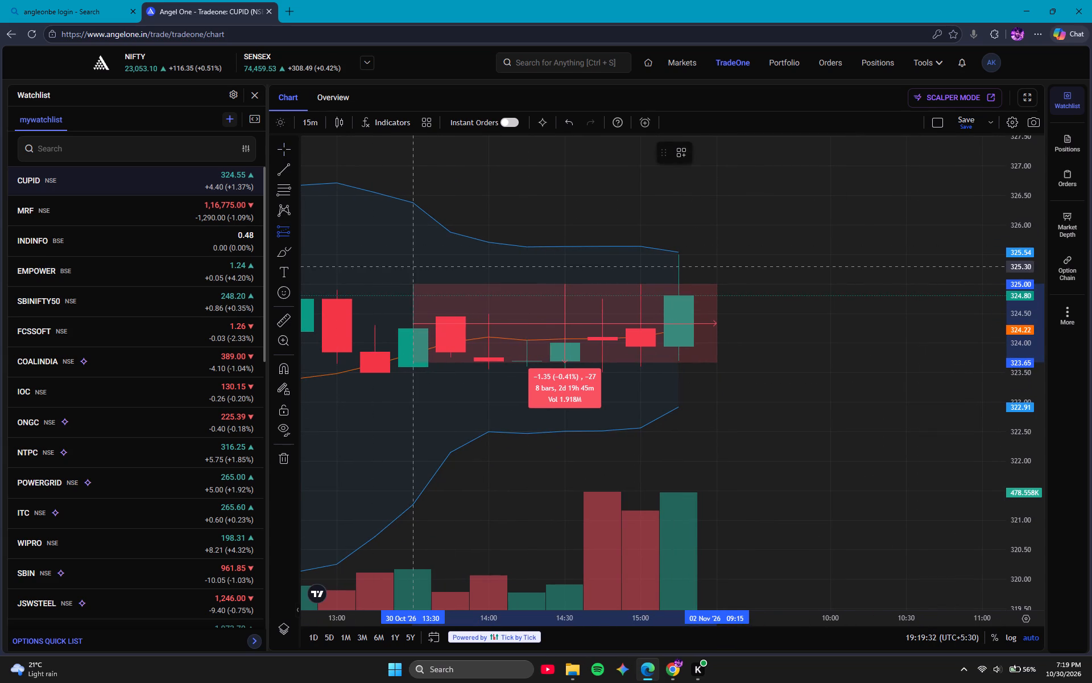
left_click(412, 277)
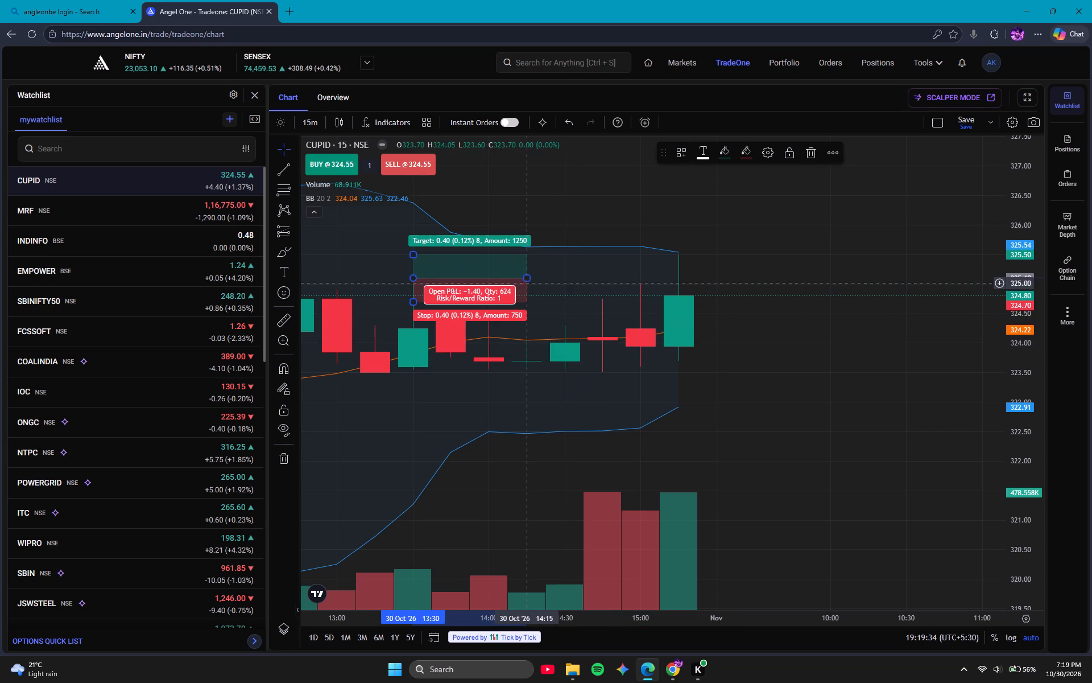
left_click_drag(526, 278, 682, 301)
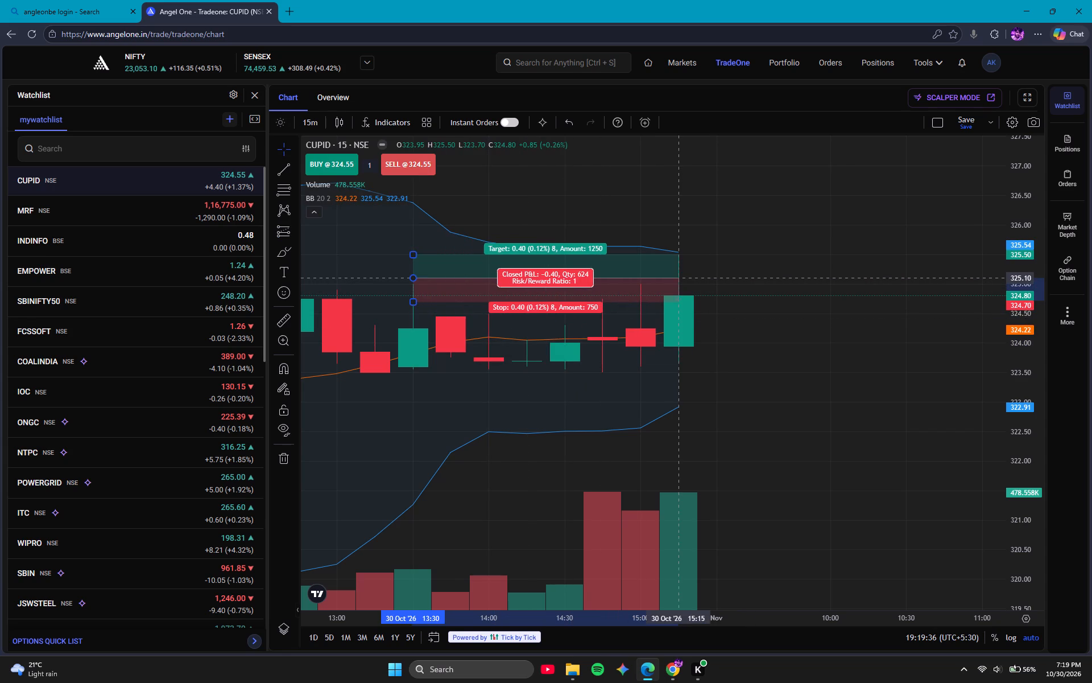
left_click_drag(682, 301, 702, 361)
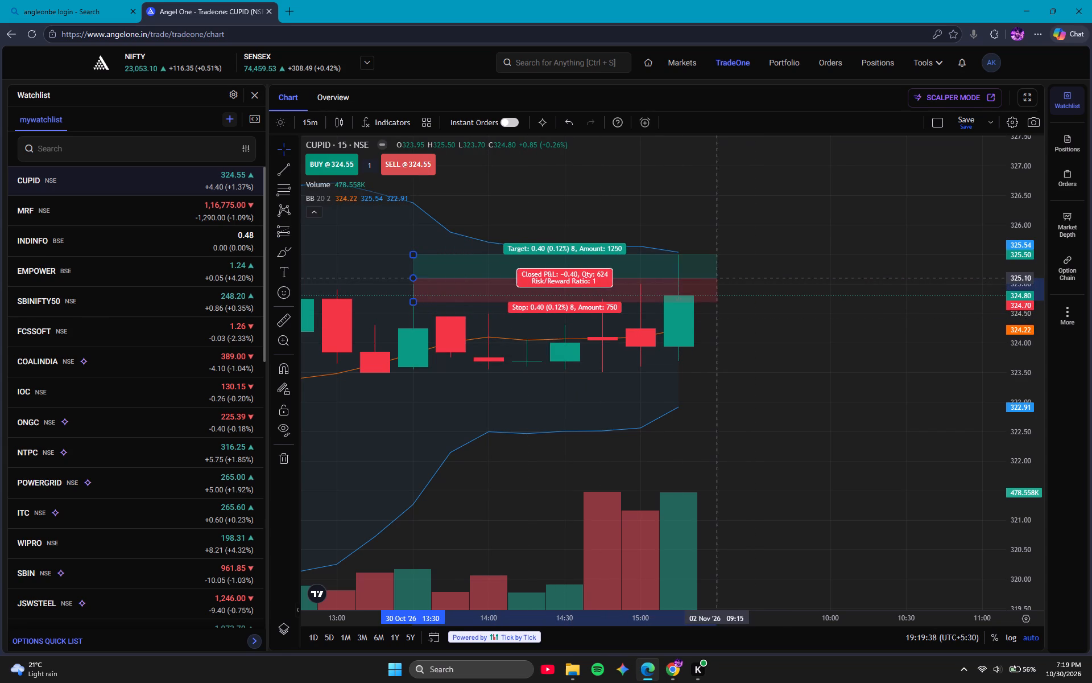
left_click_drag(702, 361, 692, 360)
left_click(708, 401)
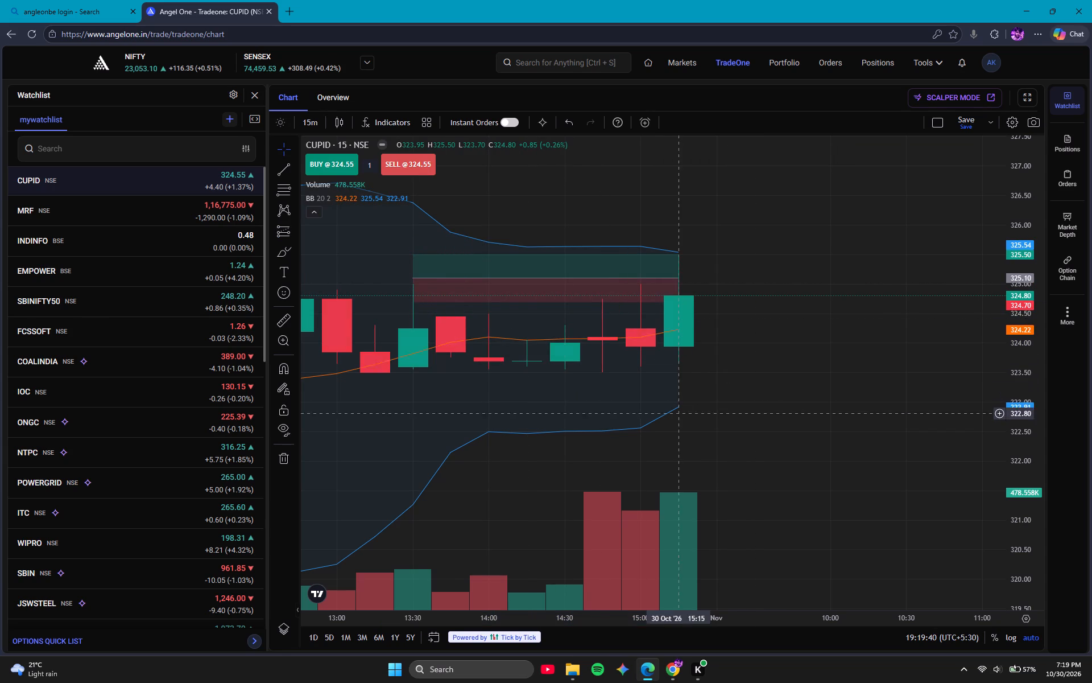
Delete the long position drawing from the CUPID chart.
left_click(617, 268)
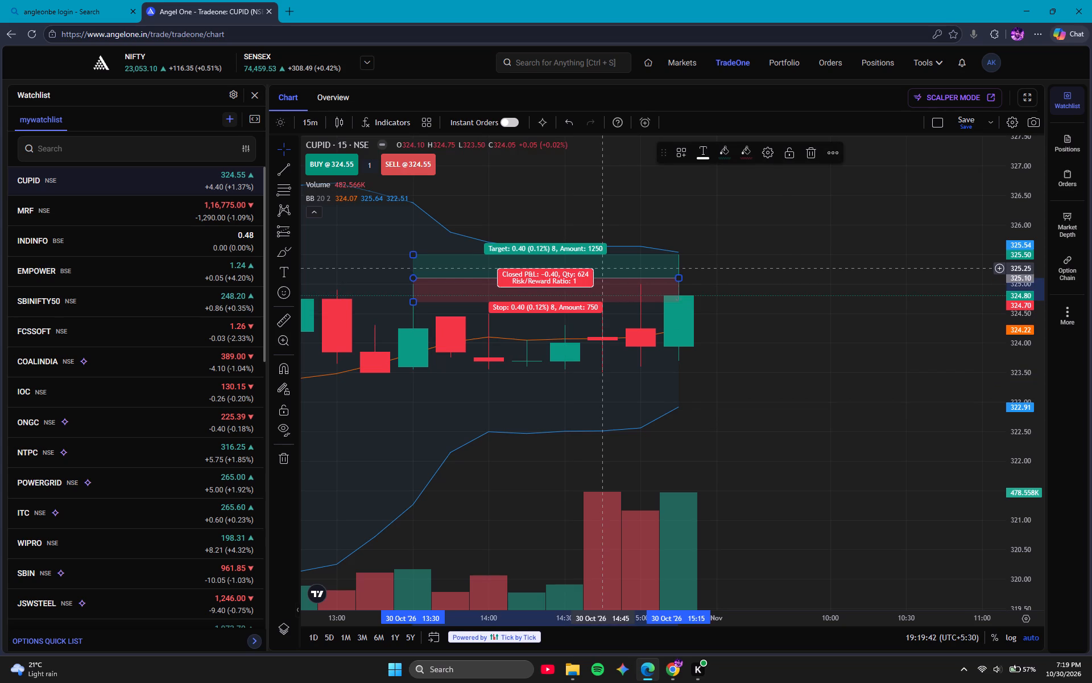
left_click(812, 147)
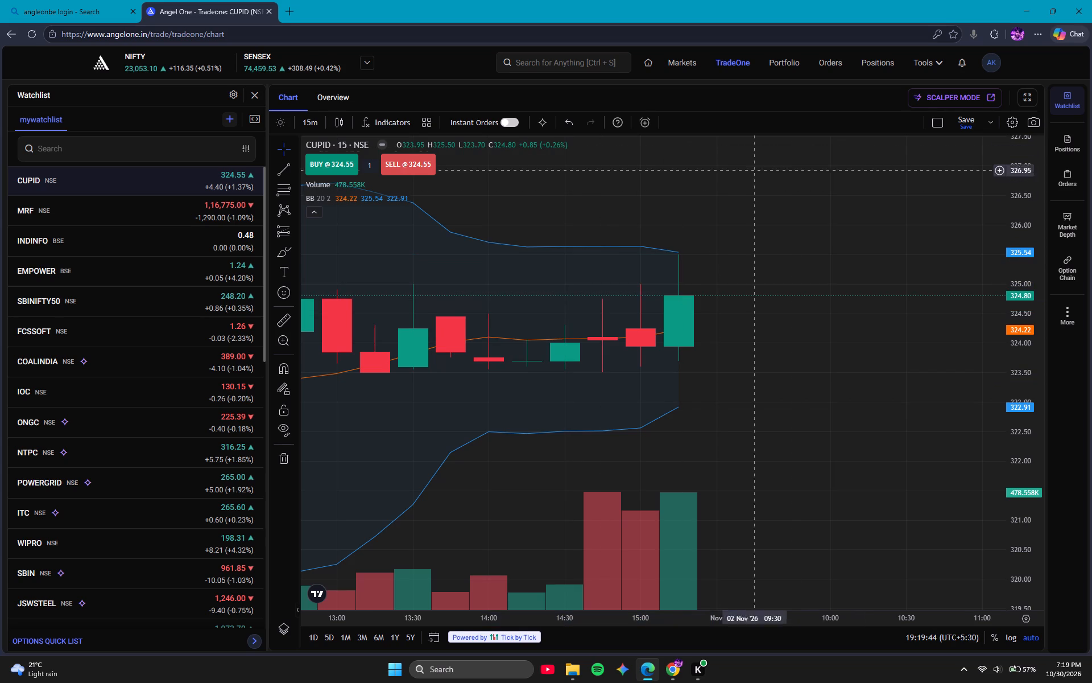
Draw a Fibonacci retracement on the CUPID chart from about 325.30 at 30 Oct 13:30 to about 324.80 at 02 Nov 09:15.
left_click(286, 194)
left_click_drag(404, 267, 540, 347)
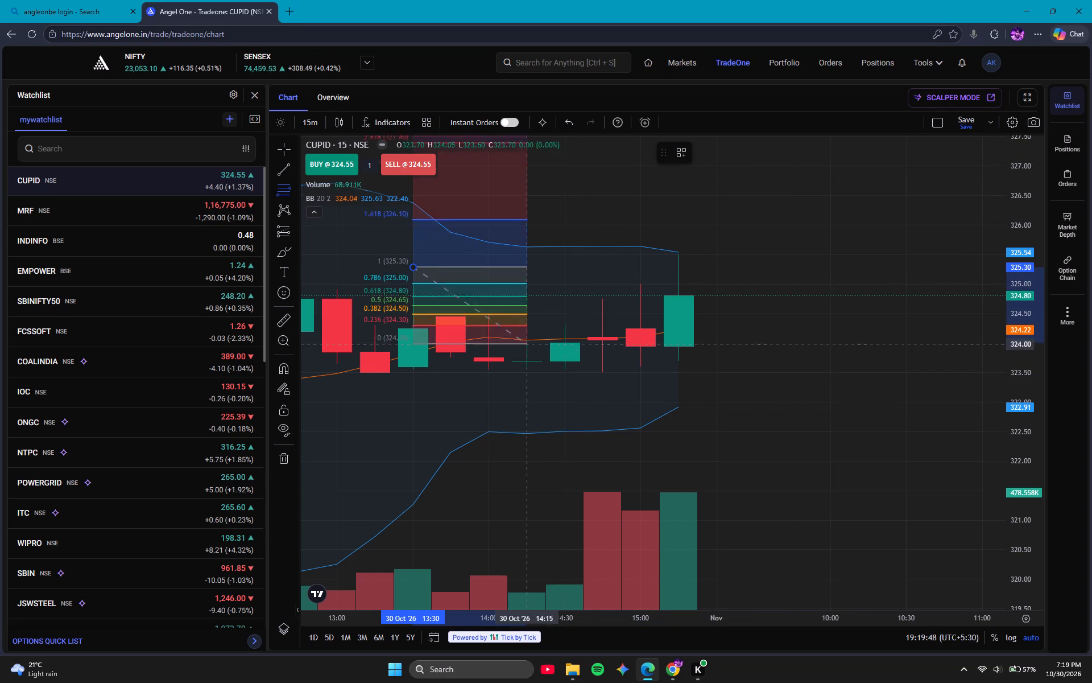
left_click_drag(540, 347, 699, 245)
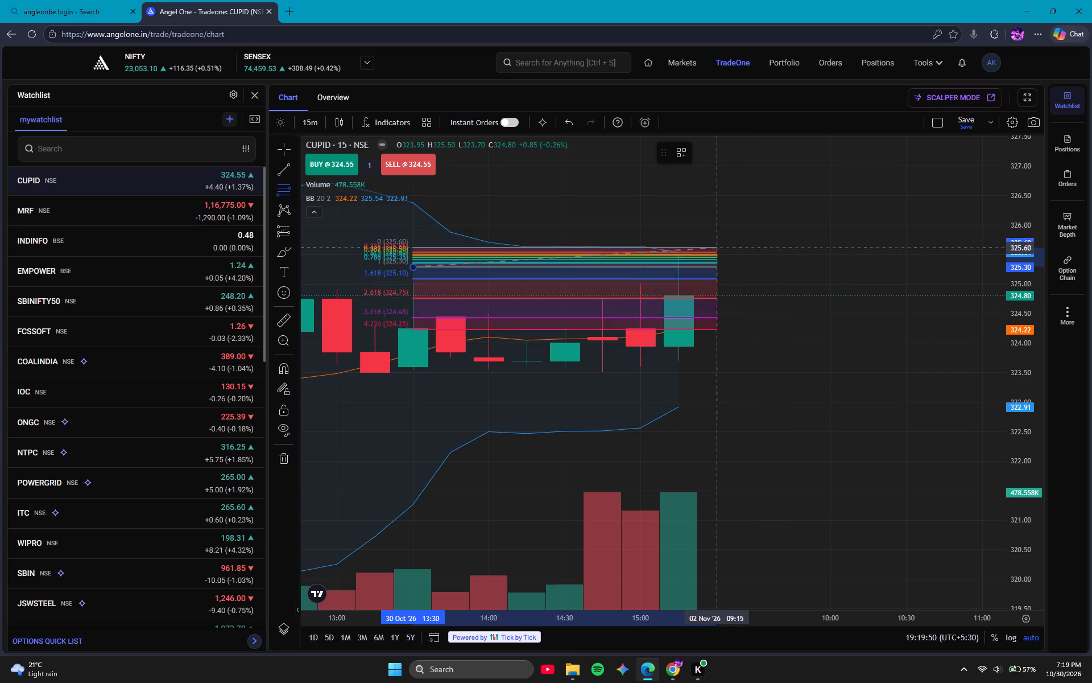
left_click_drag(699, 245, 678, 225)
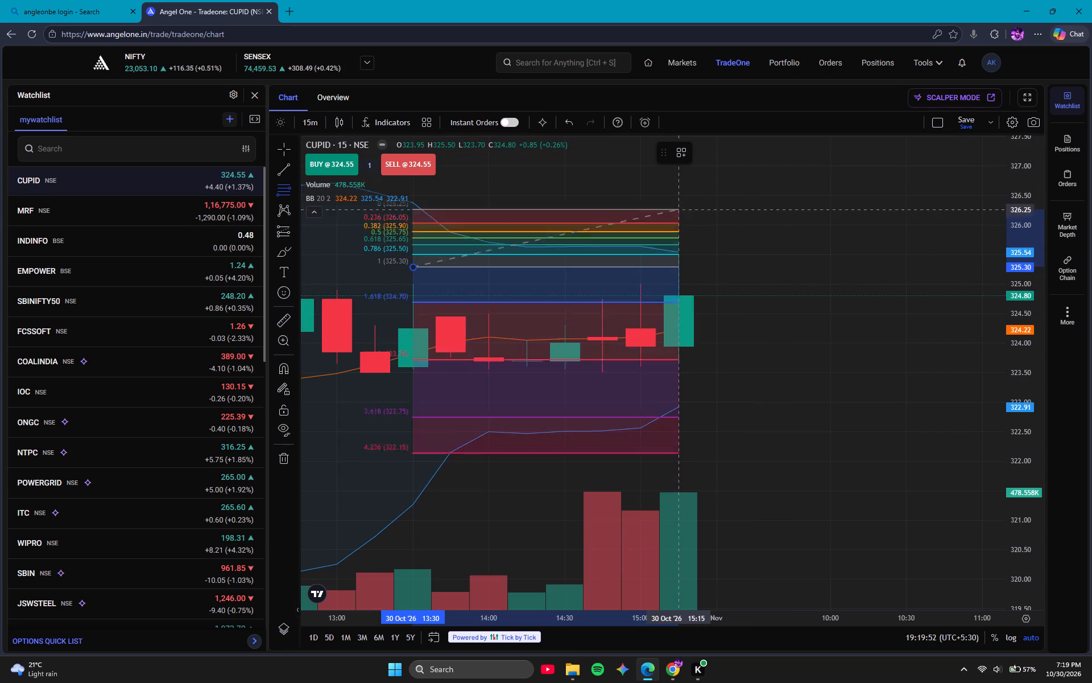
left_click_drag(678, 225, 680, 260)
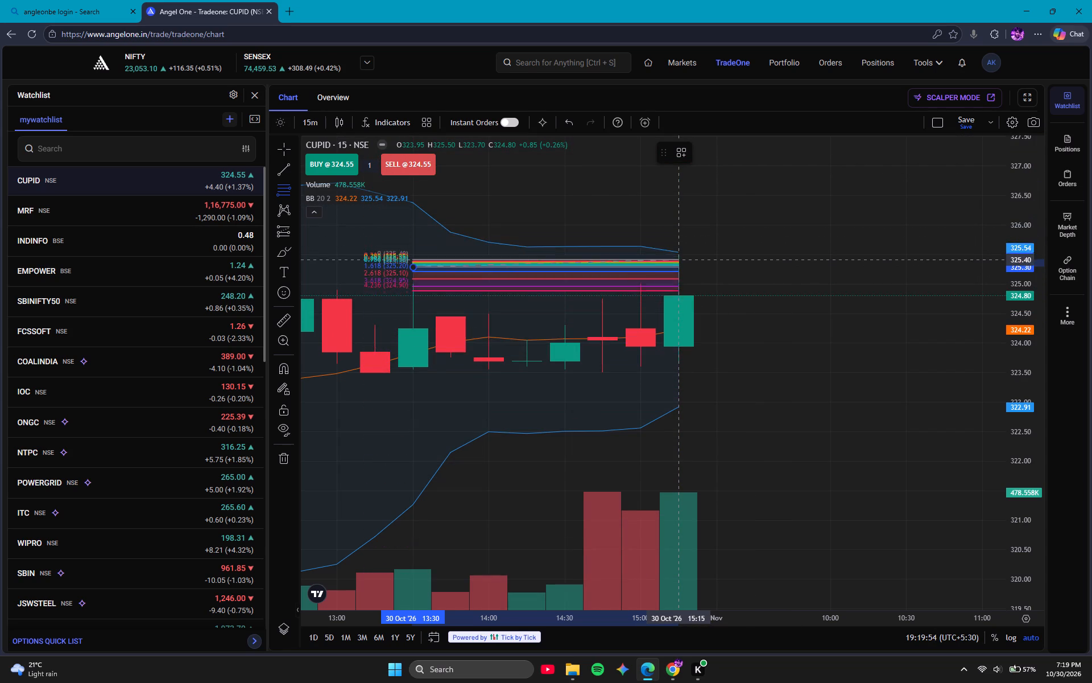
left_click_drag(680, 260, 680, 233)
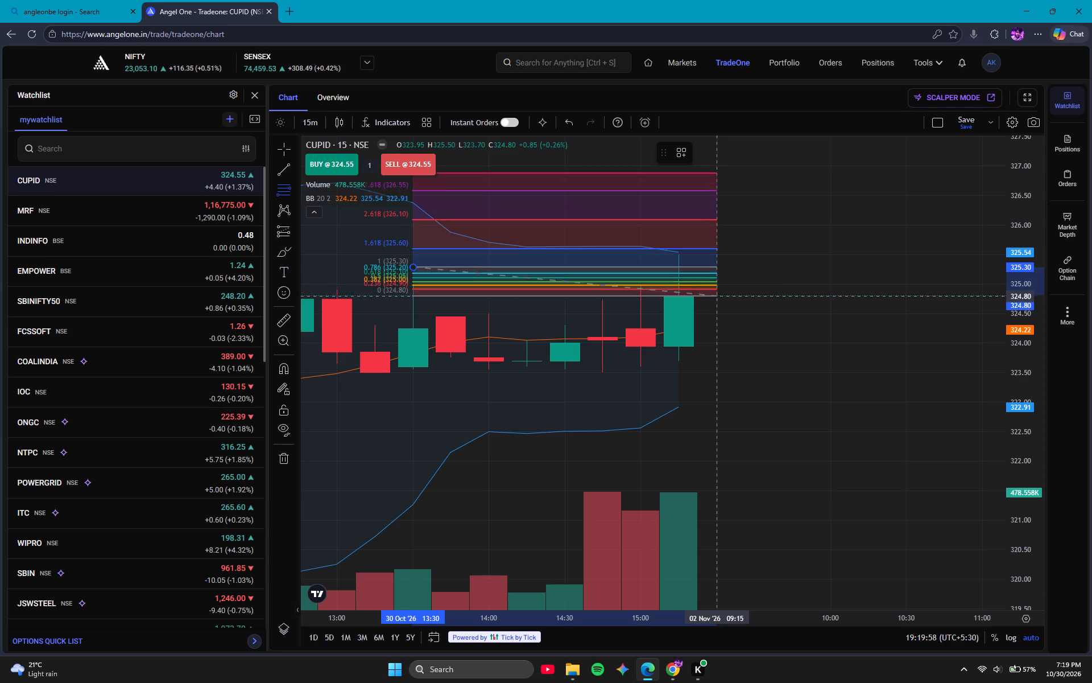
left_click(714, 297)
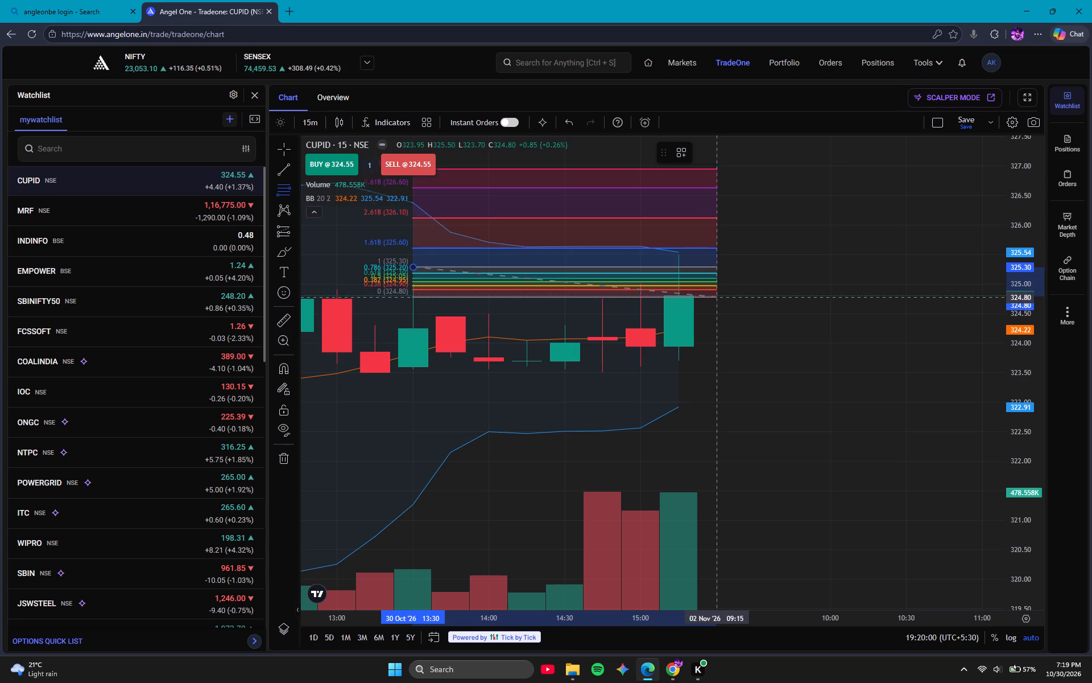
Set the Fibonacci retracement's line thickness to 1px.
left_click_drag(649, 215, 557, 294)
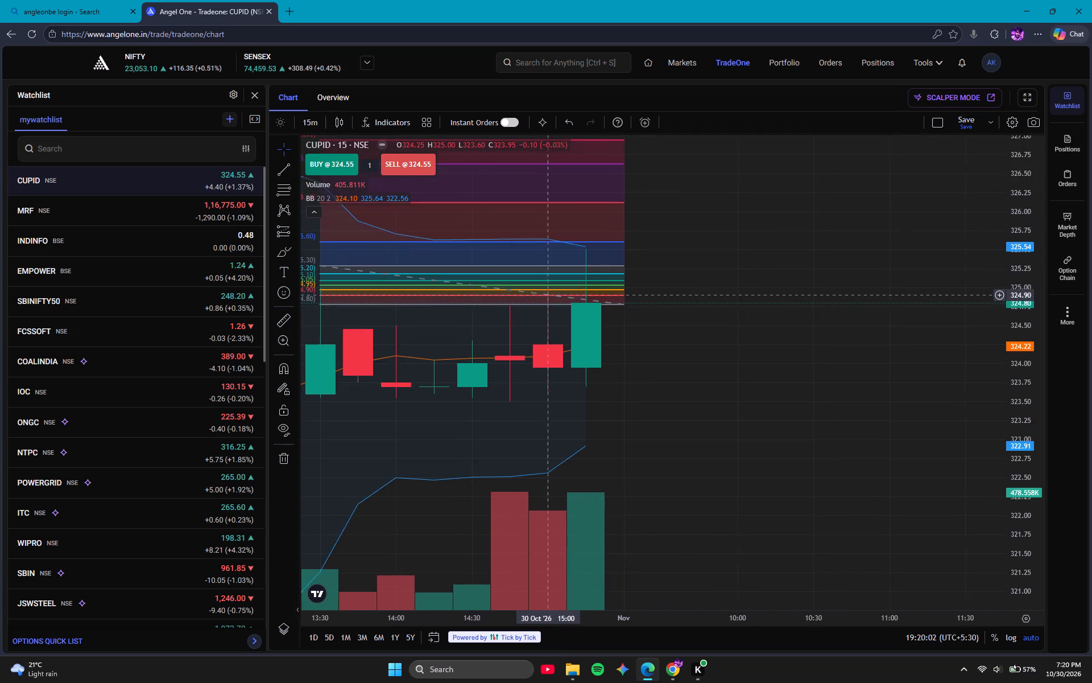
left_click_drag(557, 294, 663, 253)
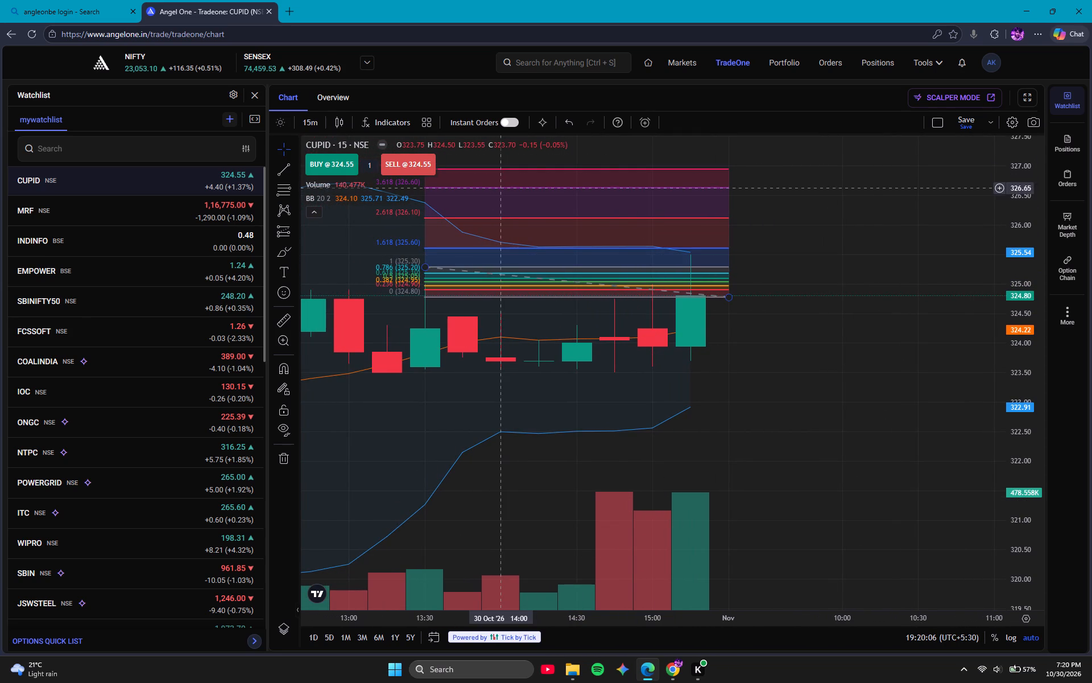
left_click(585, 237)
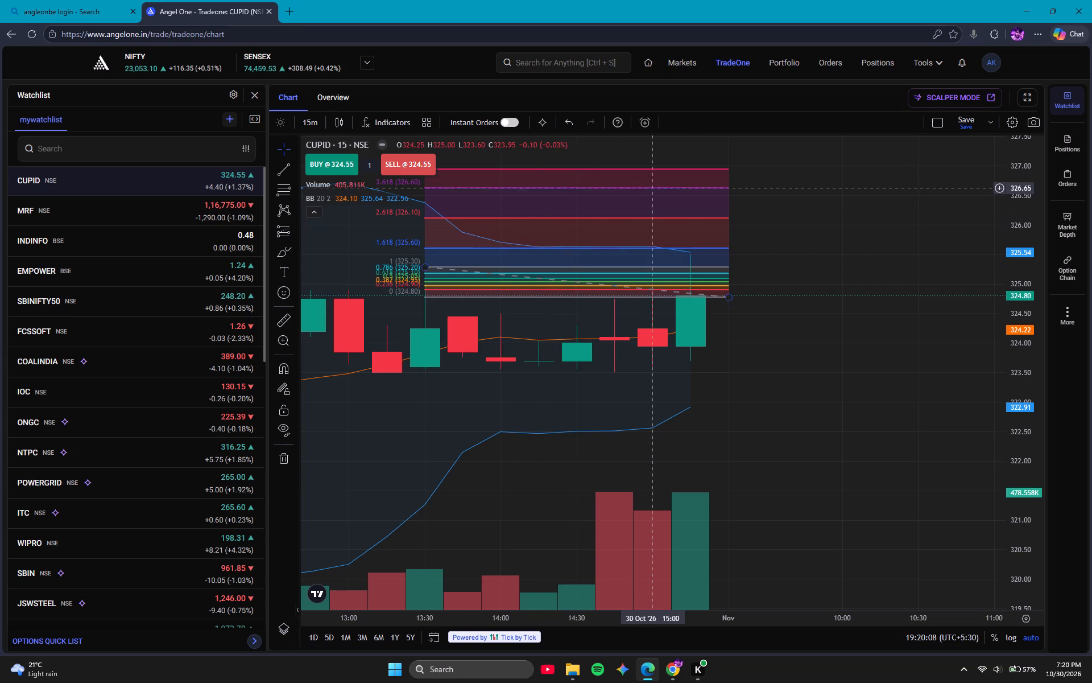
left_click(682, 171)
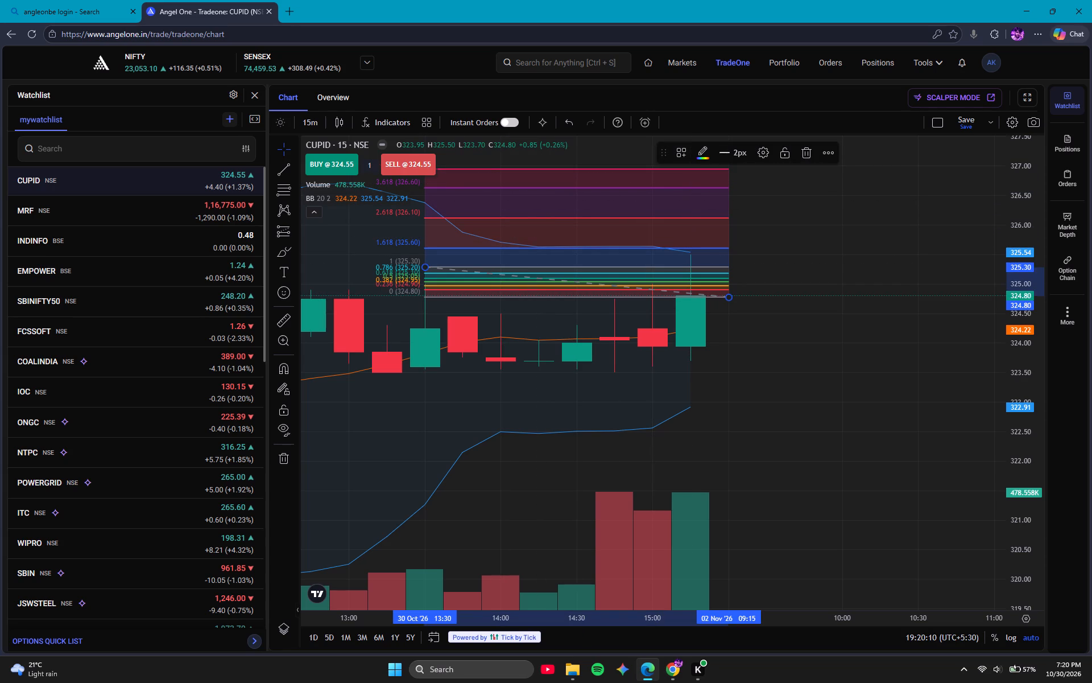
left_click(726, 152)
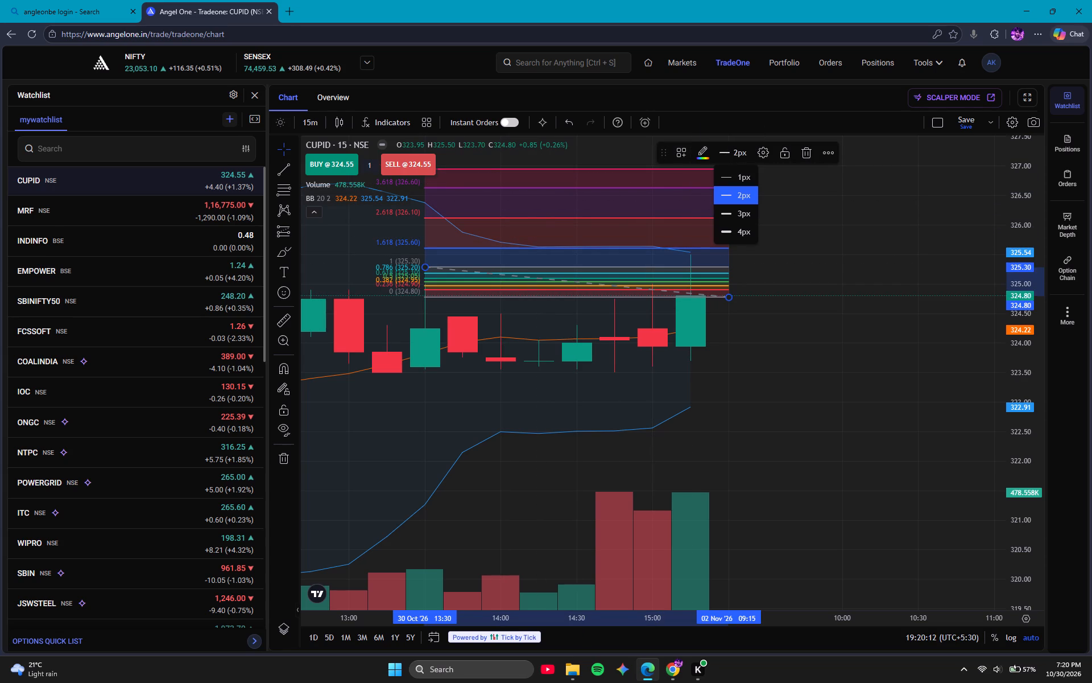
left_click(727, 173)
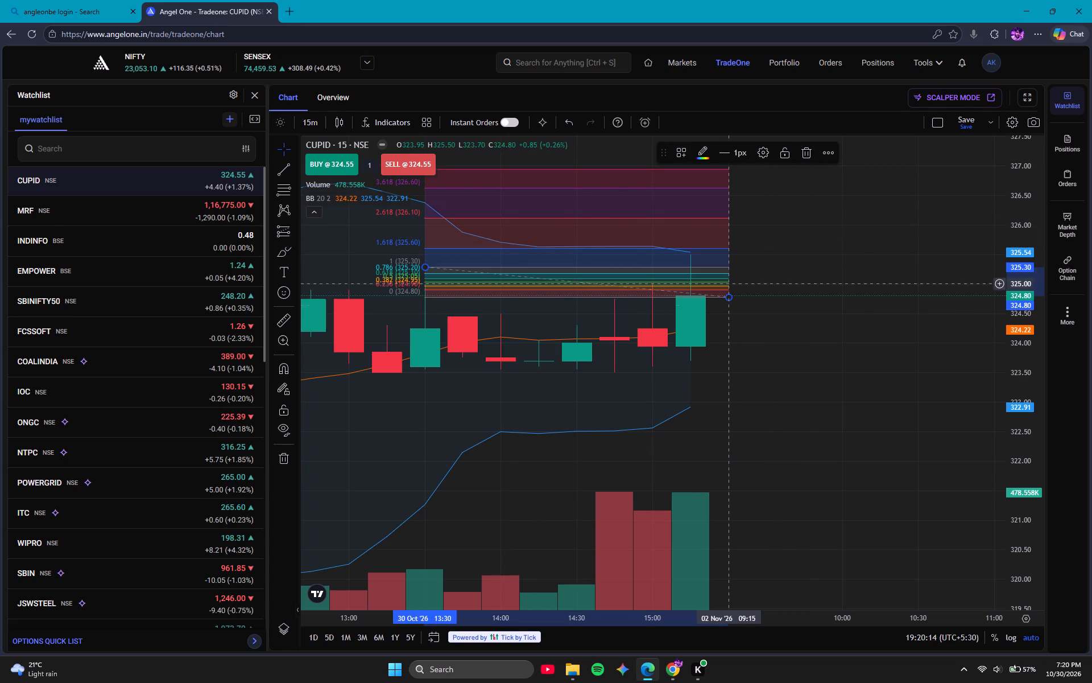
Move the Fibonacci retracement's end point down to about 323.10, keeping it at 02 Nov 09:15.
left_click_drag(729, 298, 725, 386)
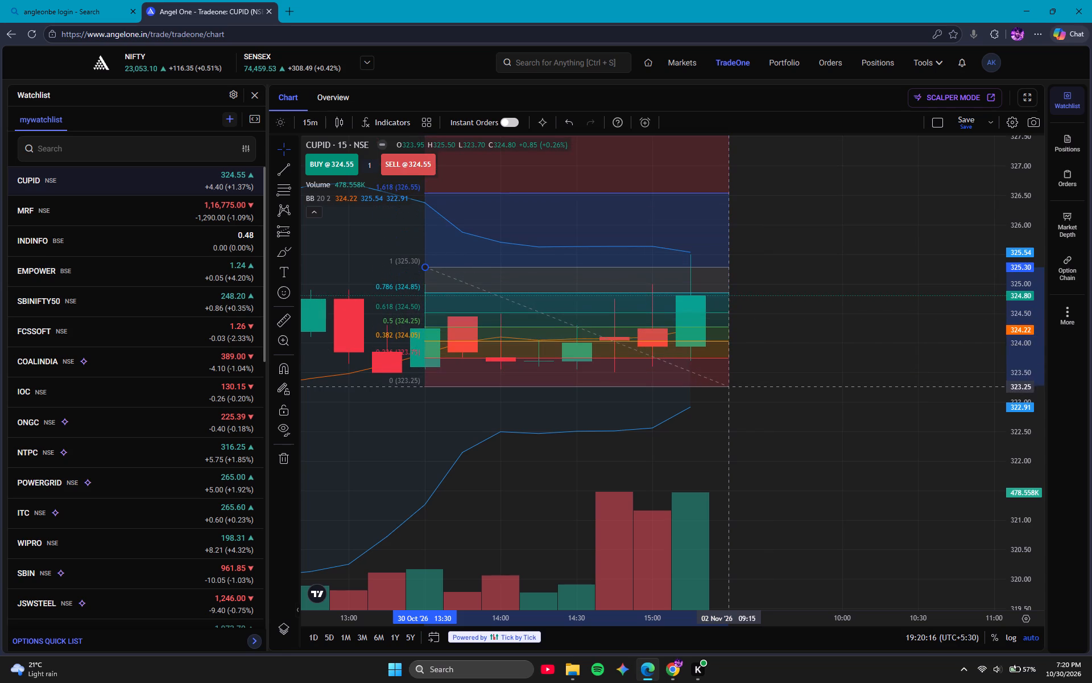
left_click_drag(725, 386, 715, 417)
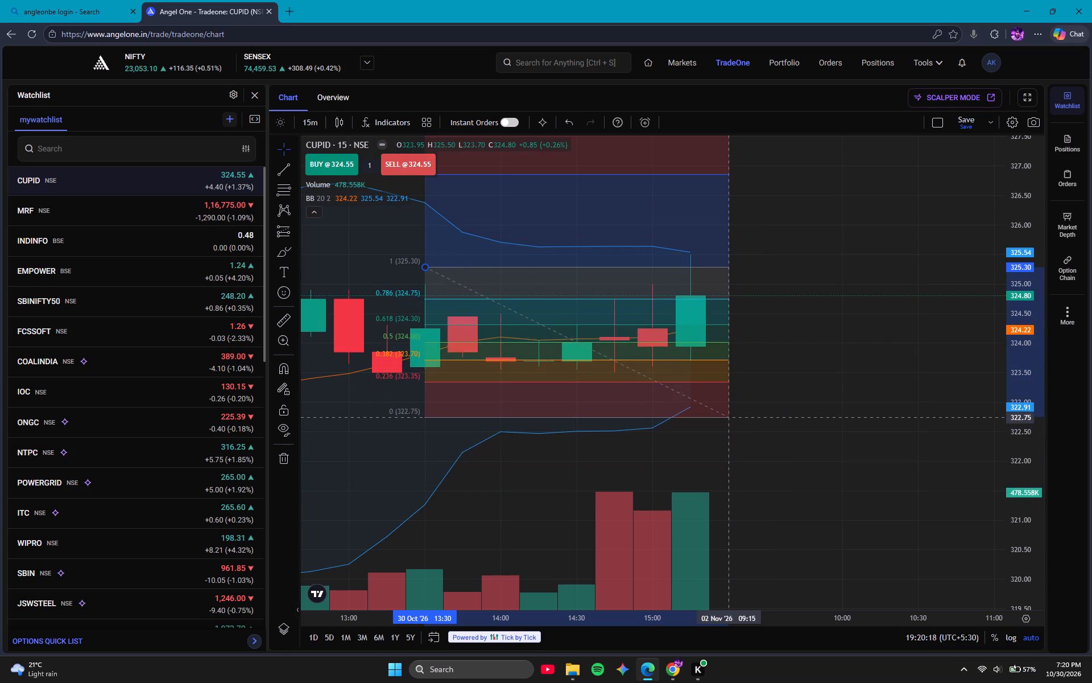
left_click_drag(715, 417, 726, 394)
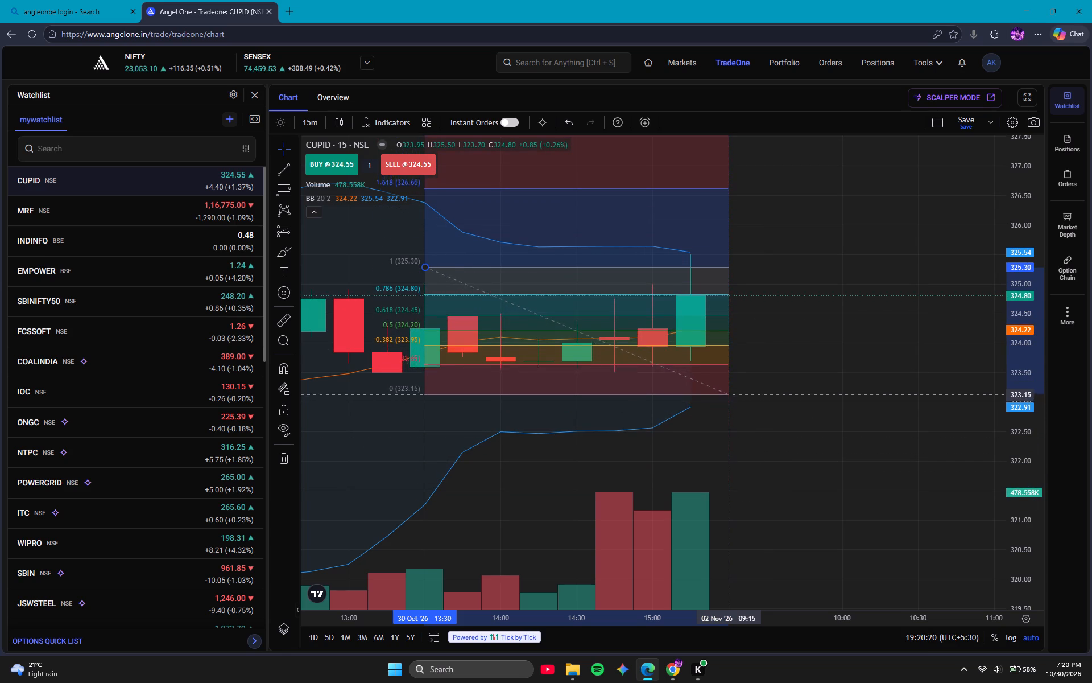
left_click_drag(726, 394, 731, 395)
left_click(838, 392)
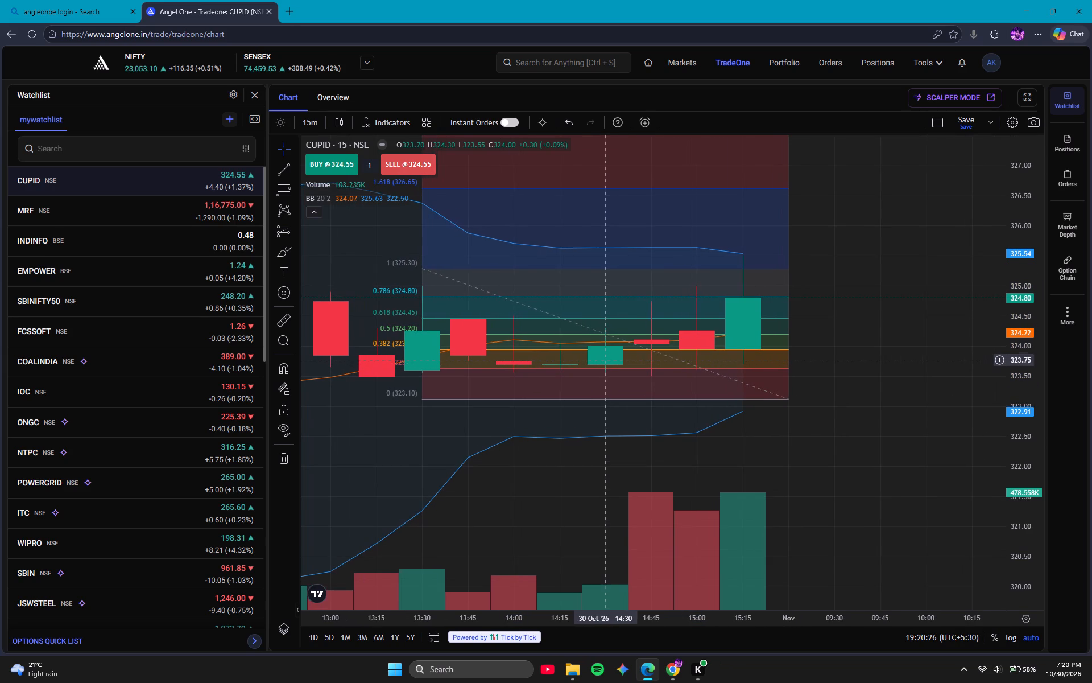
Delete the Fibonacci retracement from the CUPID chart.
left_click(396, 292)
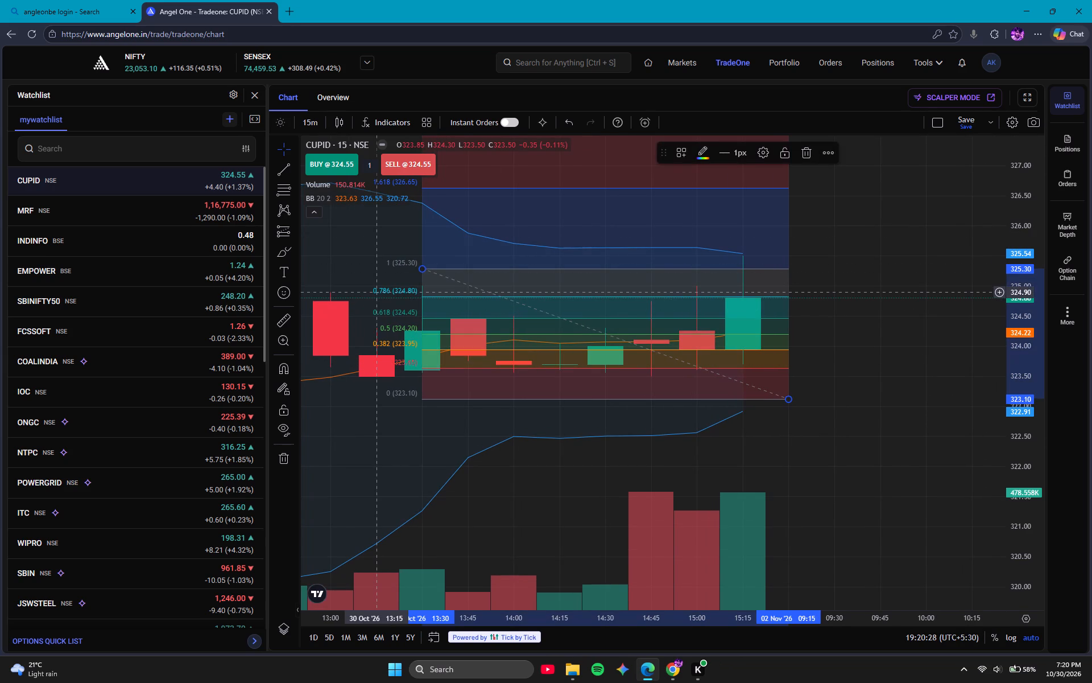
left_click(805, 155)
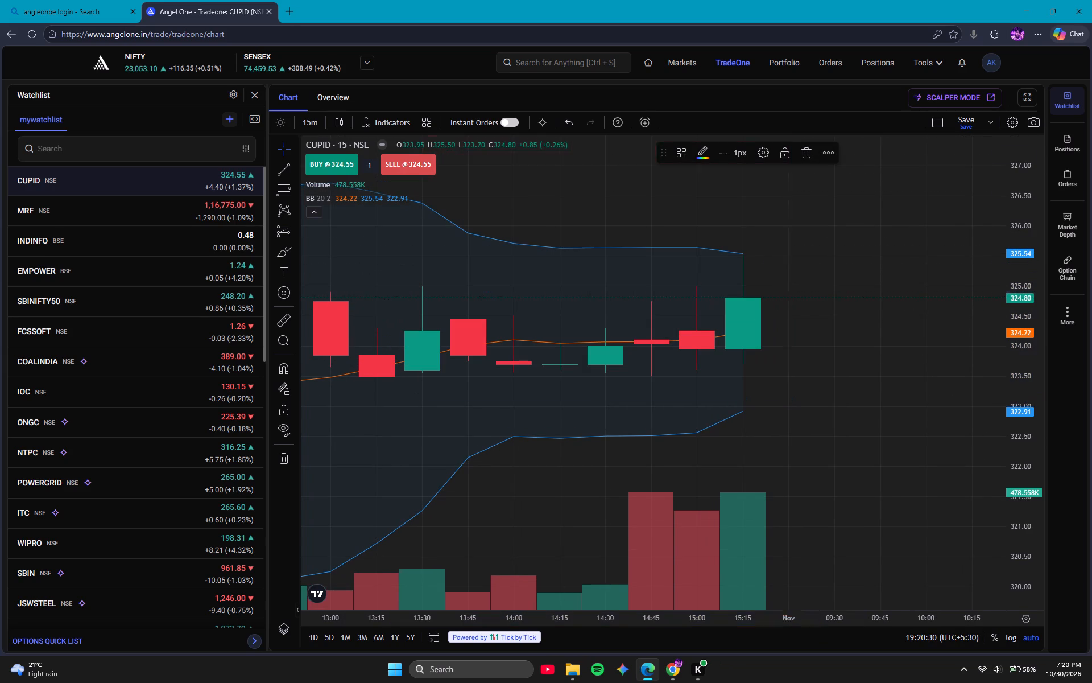
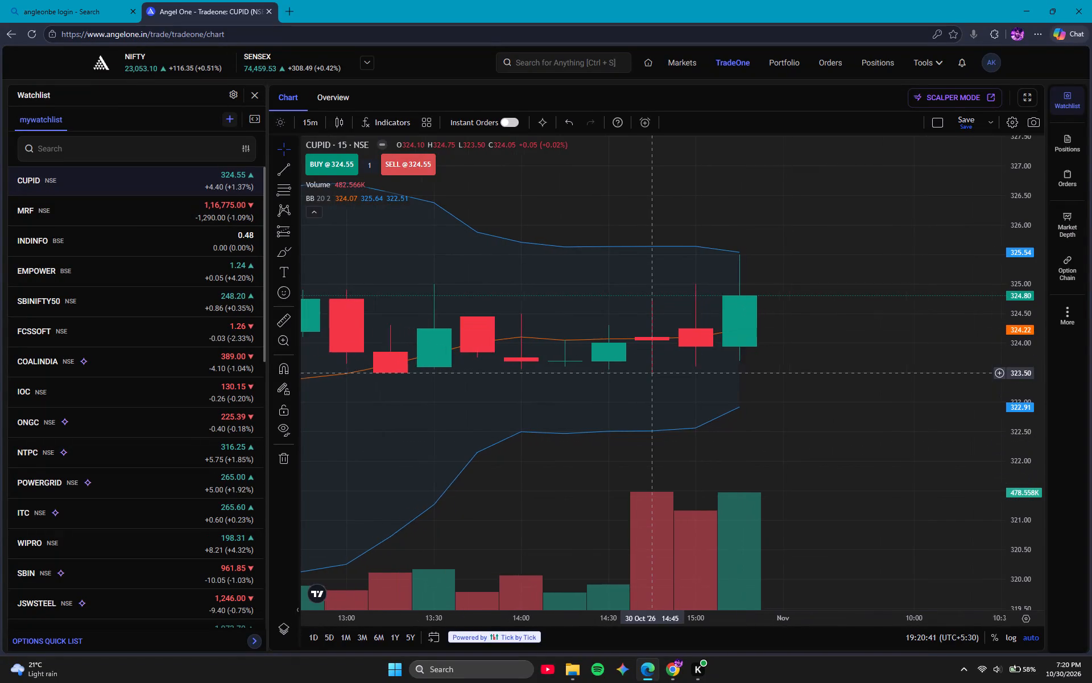
Remove all drawings and both indicators, Volume and Bollinger Bands, from the CUPID chart.
left_click(292, 456)
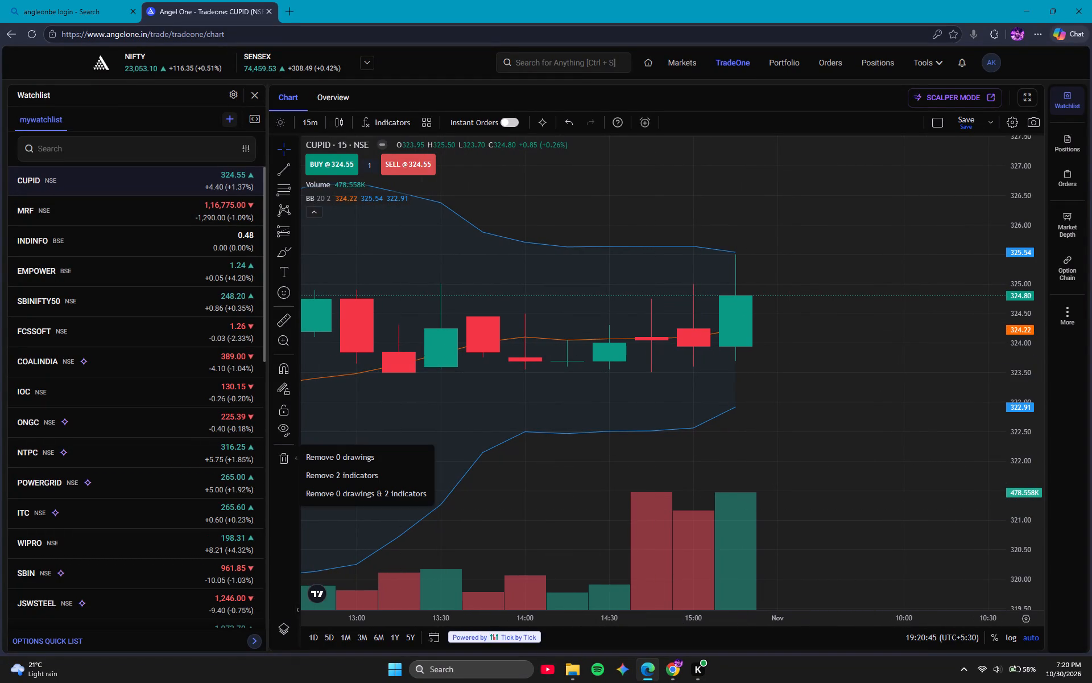
left_click(327, 458)
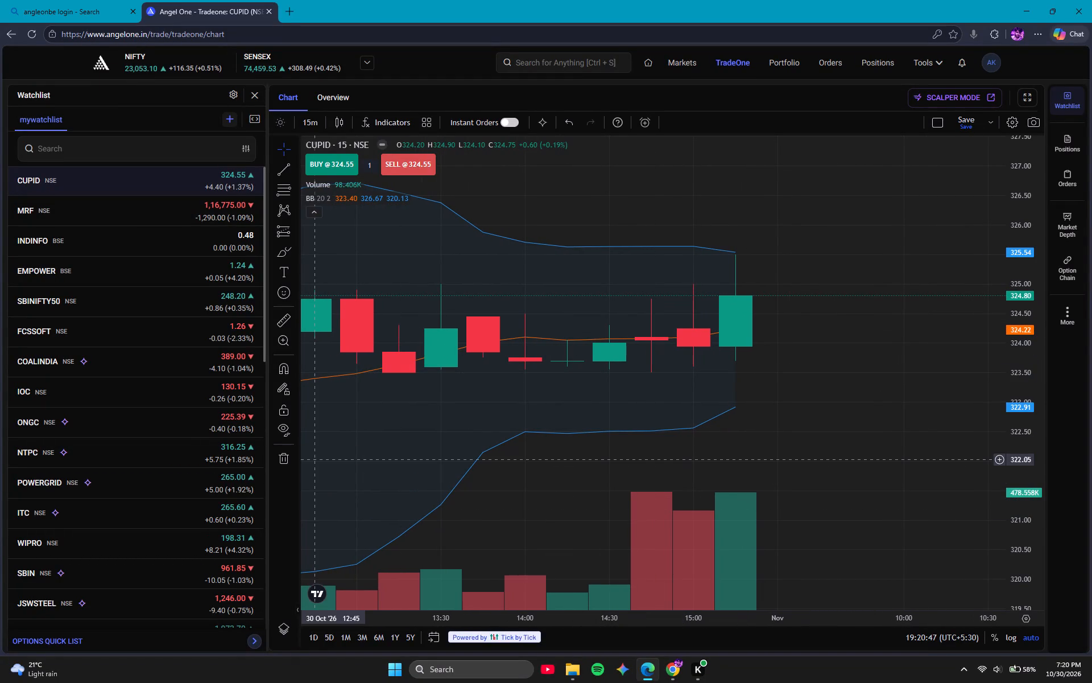
left_click(293, 456)
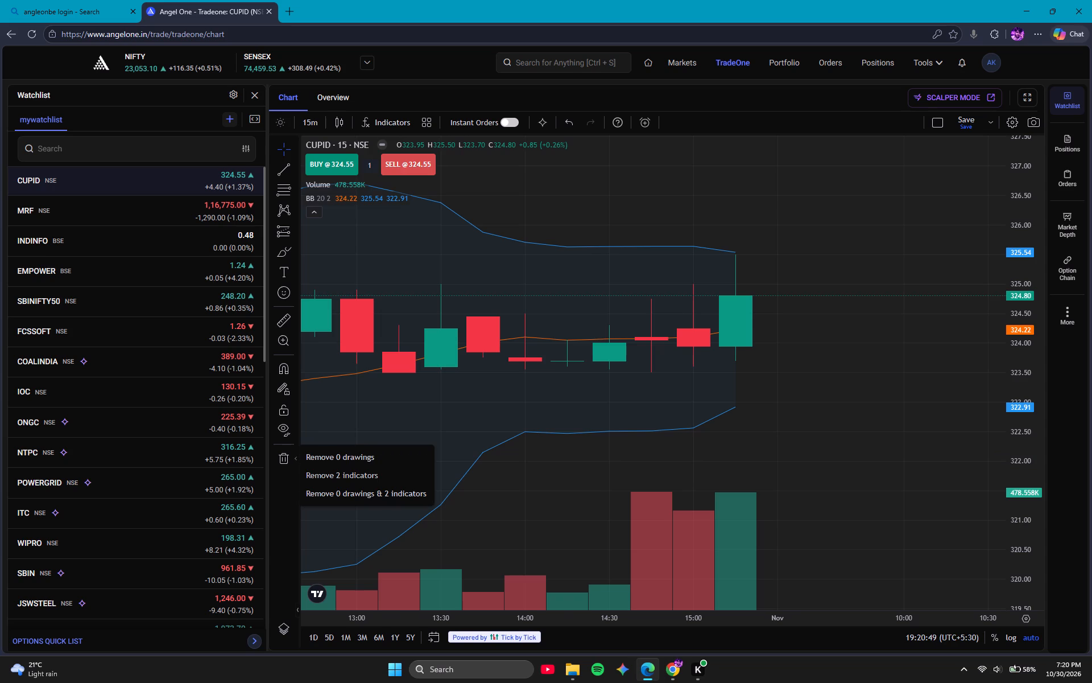
left_click(326, 480)
left_click(279, 460)
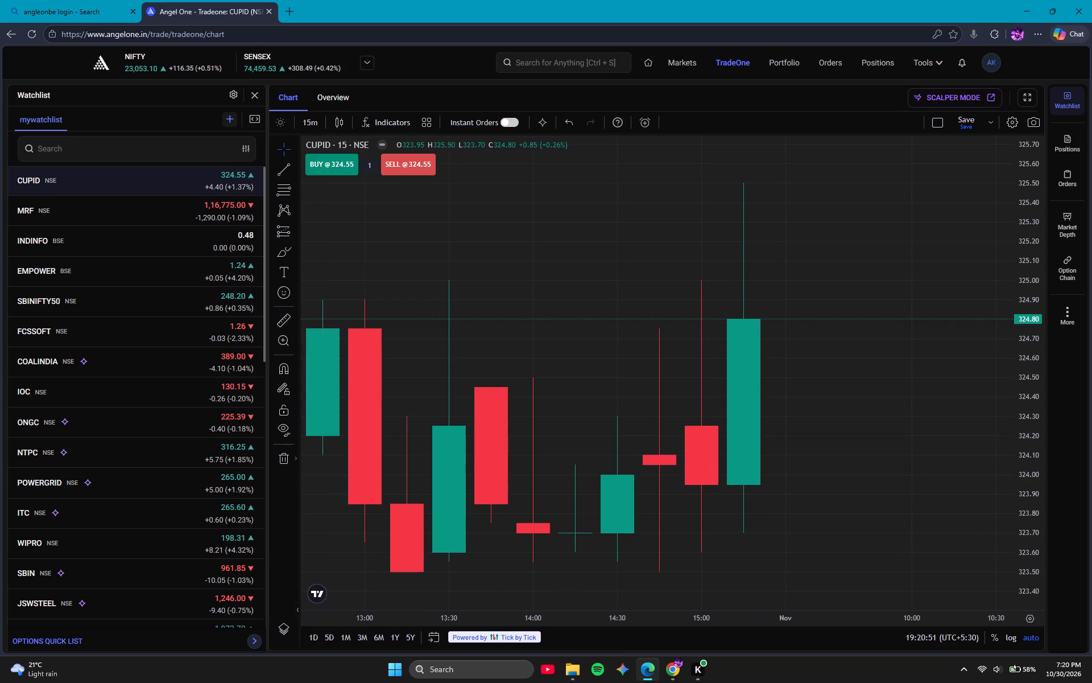
left_click(282, 456)
left_click(292, 456)
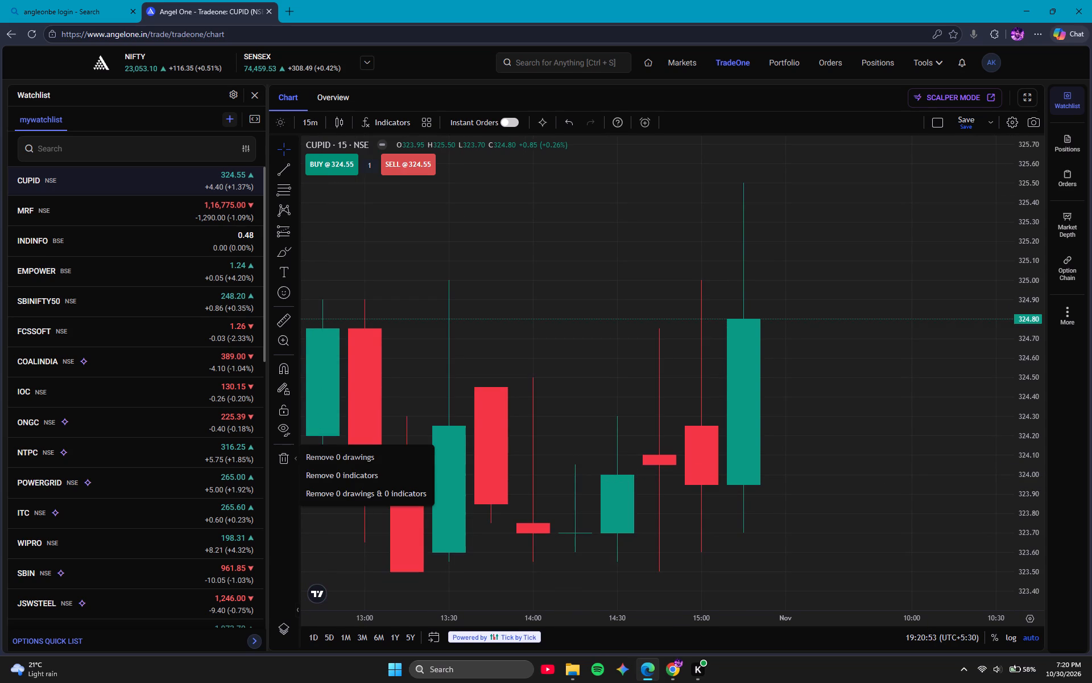
left_click(374, 452)
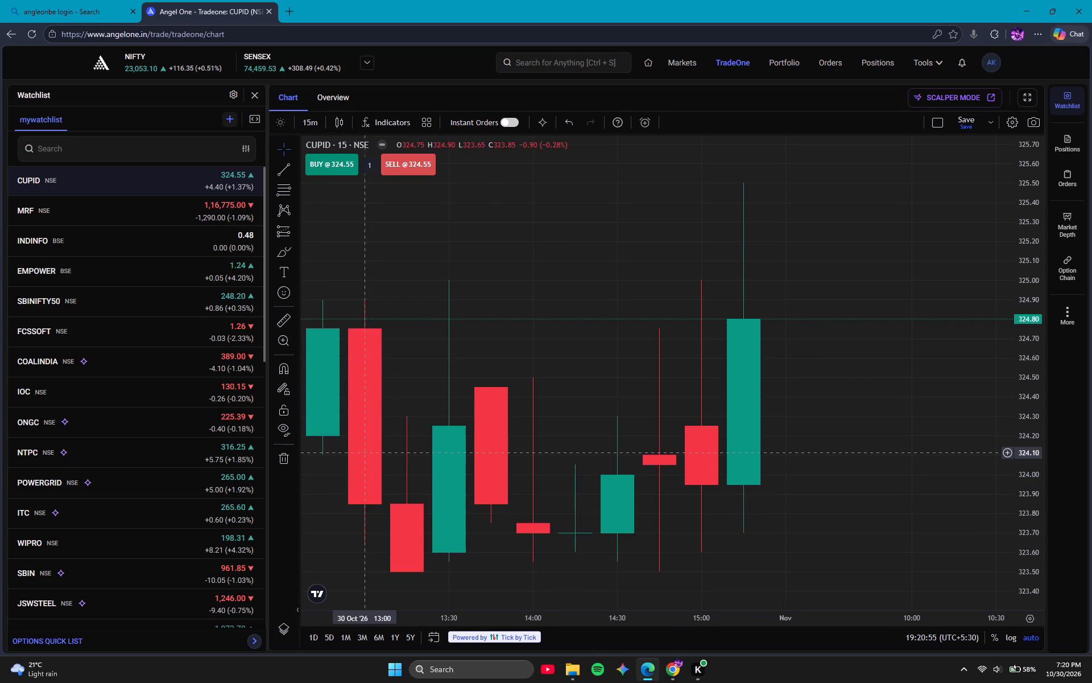
Examine the 15-minute candles of 30 Oct on the CUPID chart, from late morning to the close.
scroll(547, 347, "right", 5)
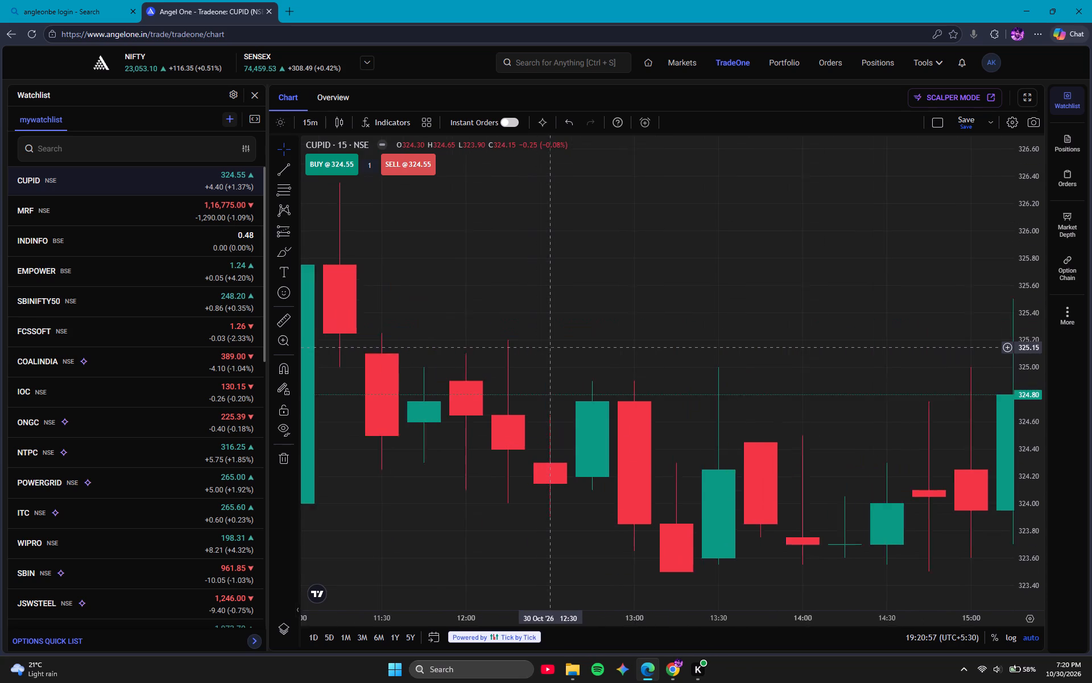
scroll(547, 347, "right", 1)
scroll(547, 347, "left", 2)
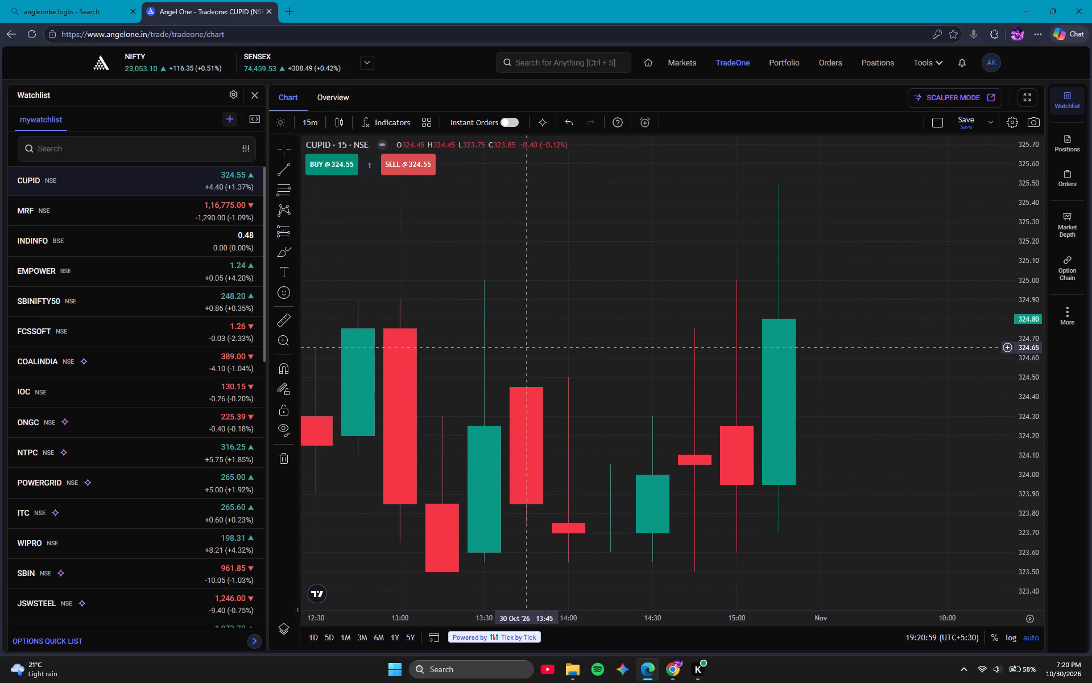
scroll(547, 347, "left", 1)
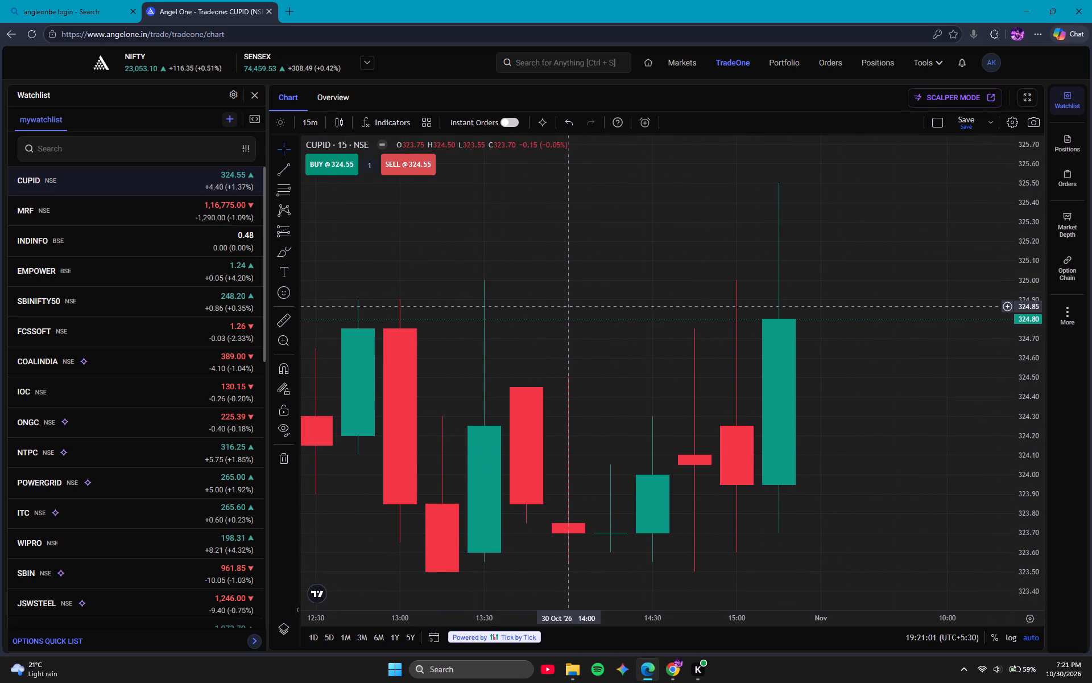
left_click_drag(559, 303, 588, 408)
left_click(588, 408)
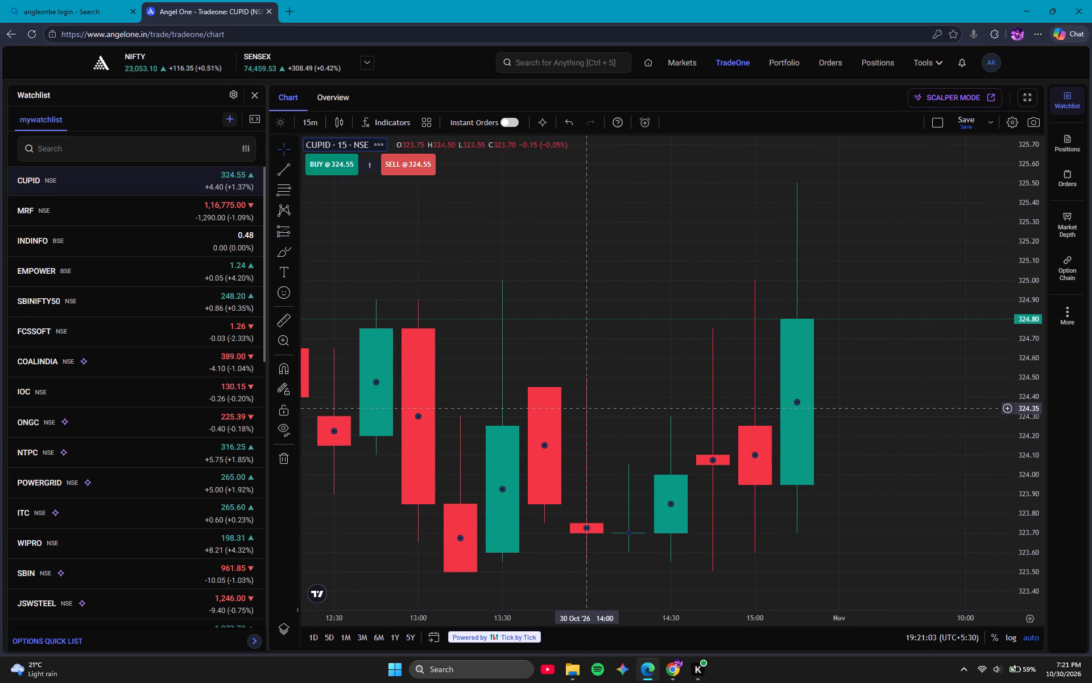
left_click(588, 408)
left_click(587, 253)
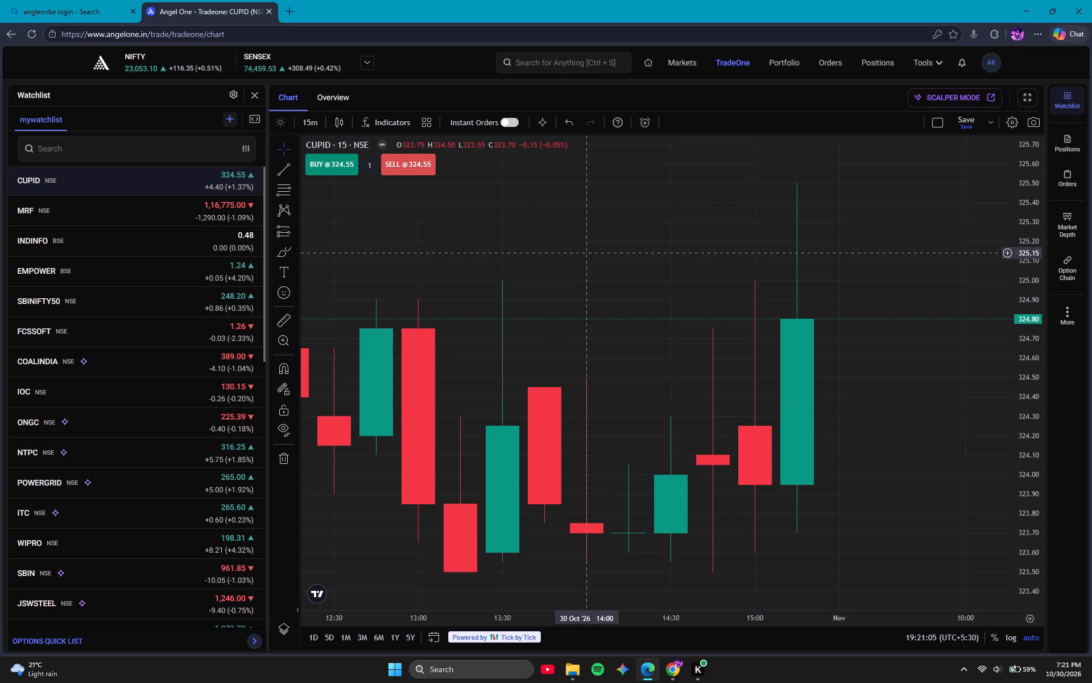
left_click(524, 240)
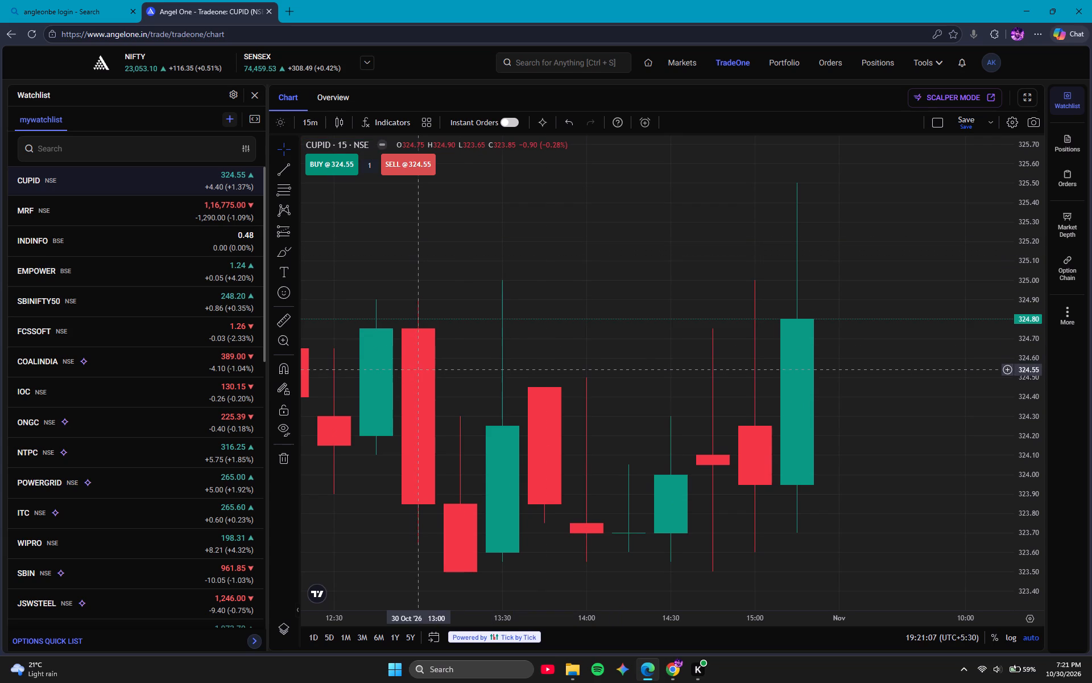
scroll(552, 369, "up", 2)
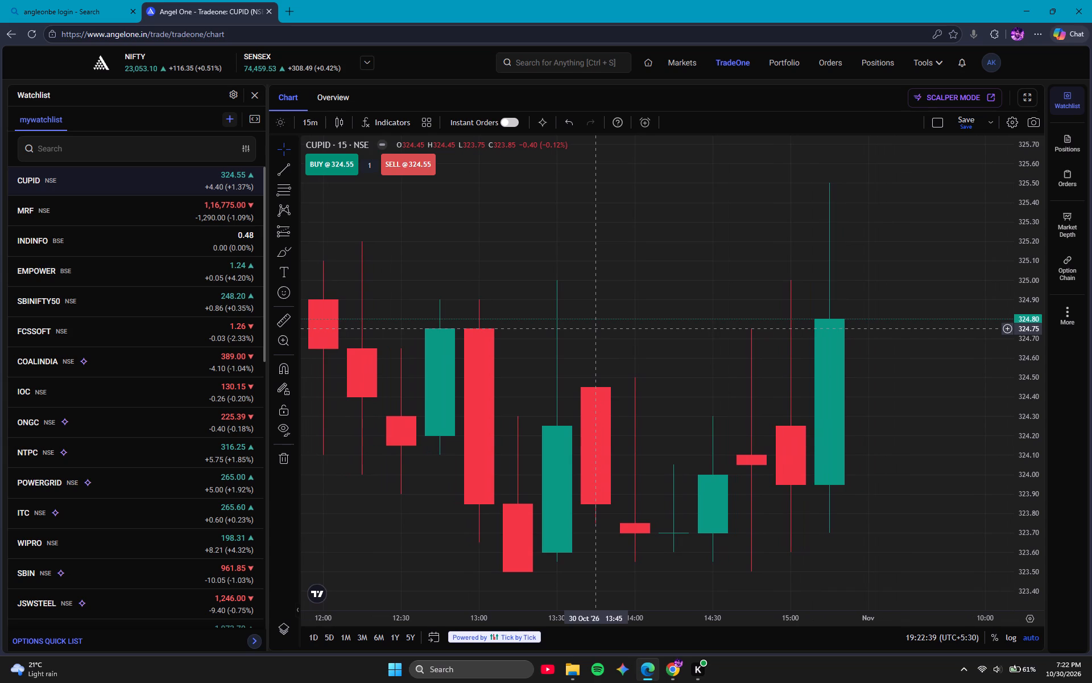
scroll(576, 328, "right", 6)
scroll(576, 328, "left", 6)
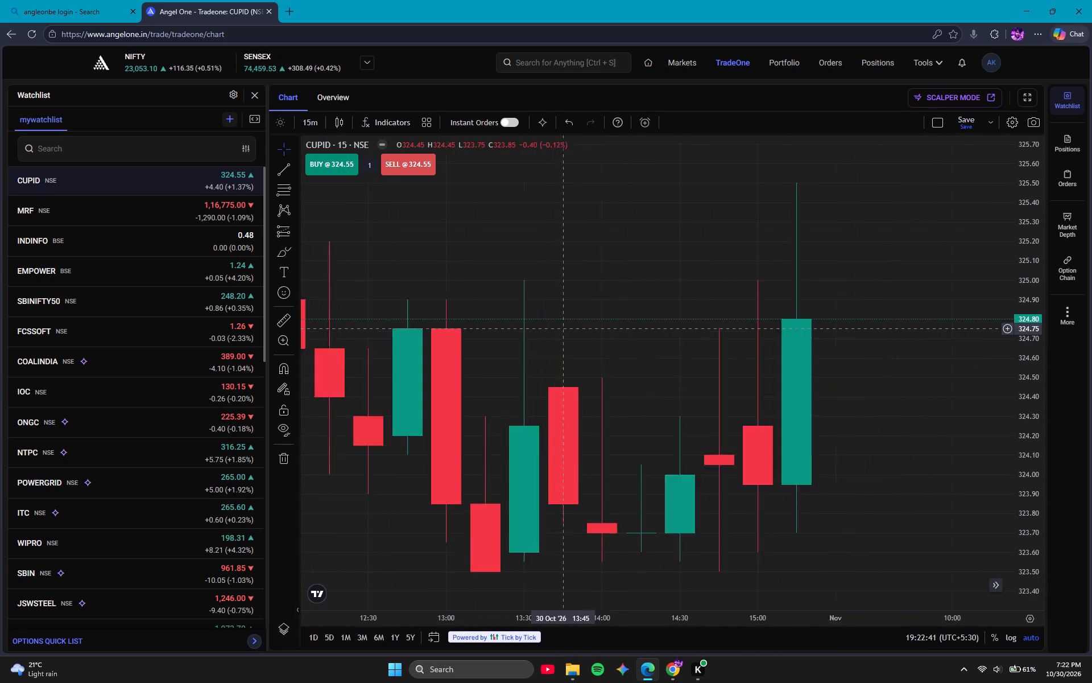
scroll(576, 328, "left", 2)
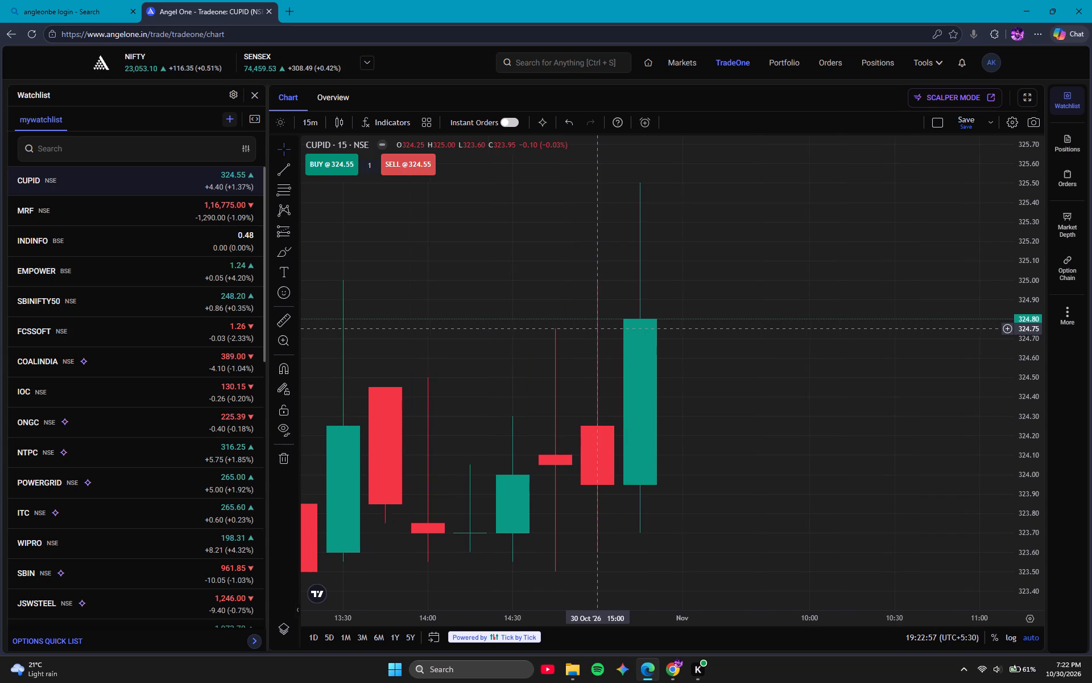
scroll(423, 357, "down", 4)
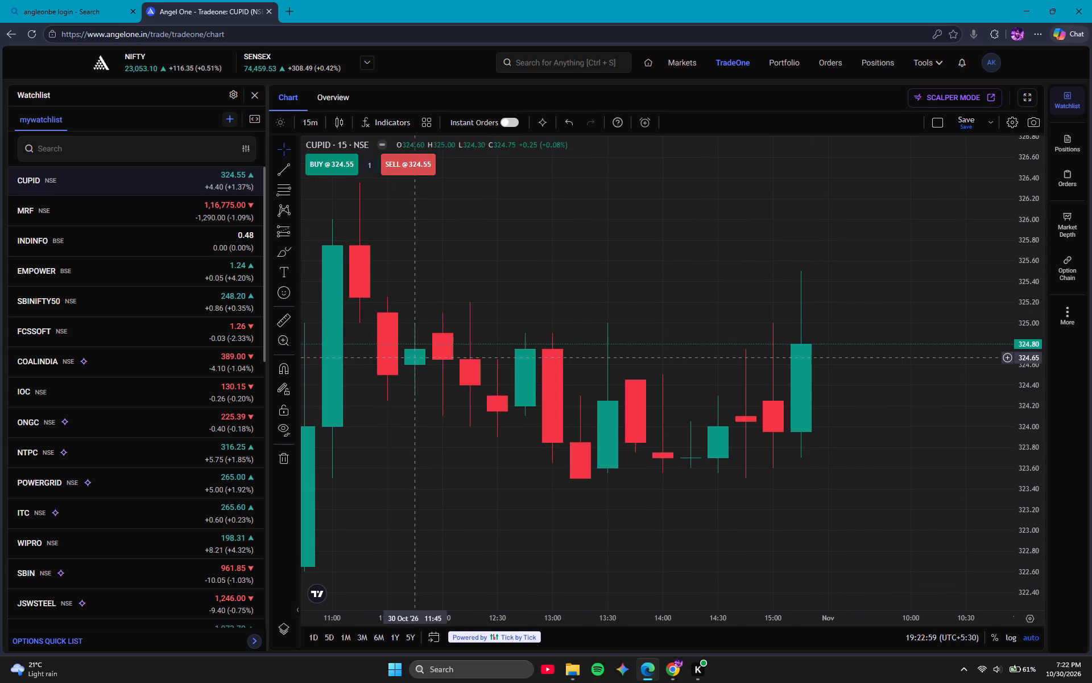
Open the SBINIFTY50 chart from the watchlist.
left_click(225, 297)
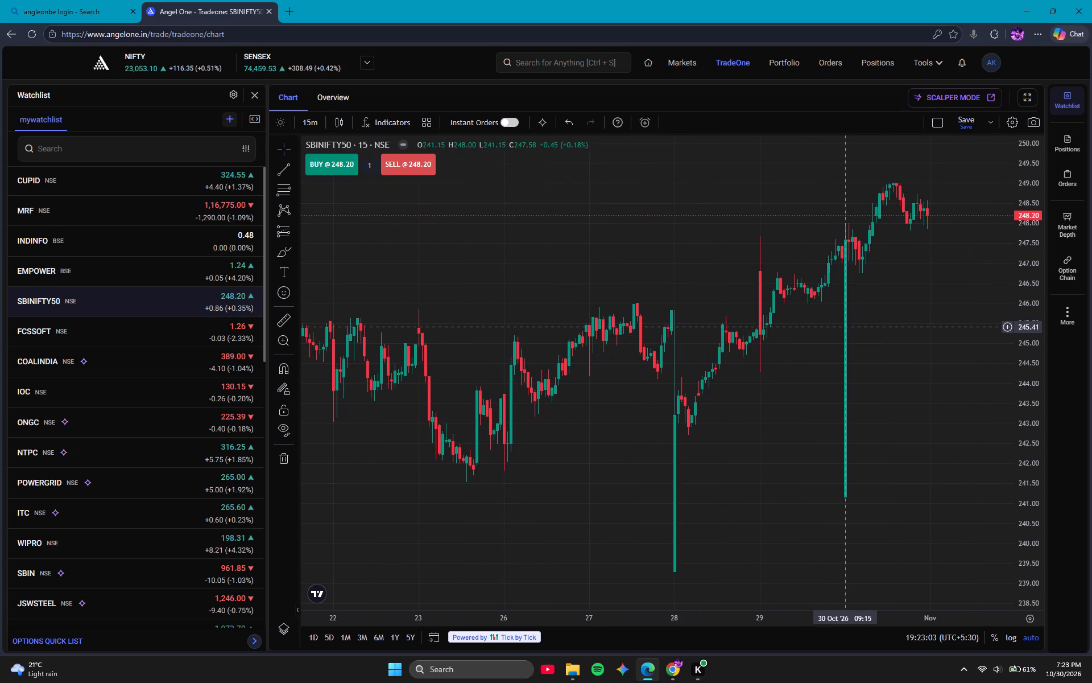
Examine the latest SBINIFTY50 candles and the long candle at 30 Oct 09:15.
left_click(846, 327)
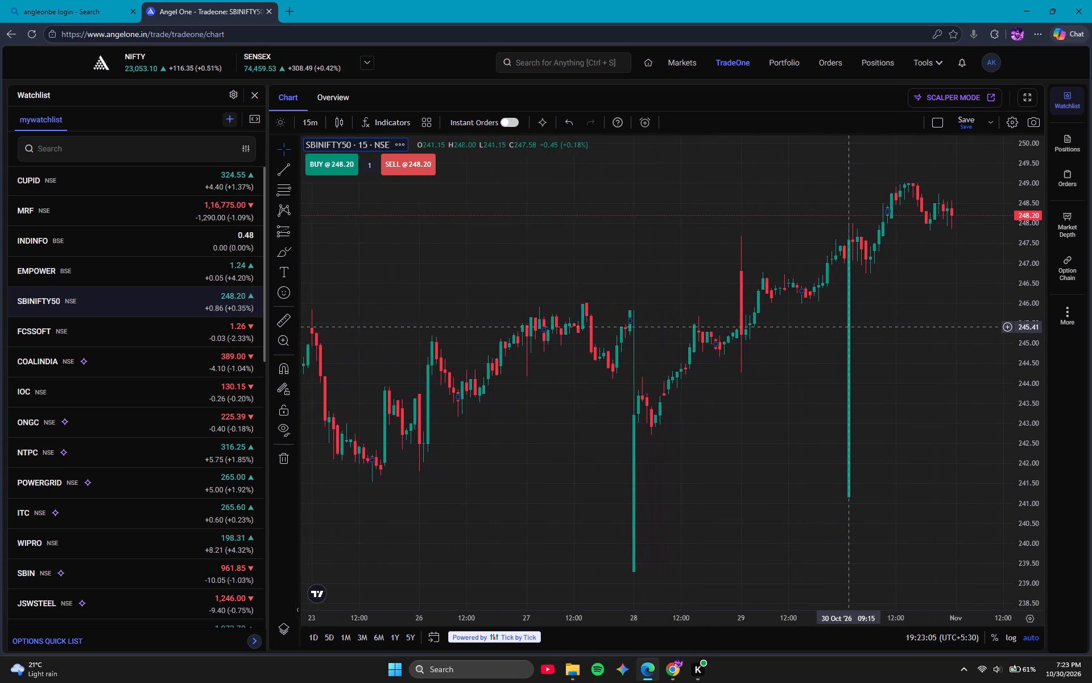
scroll(846, 327, "left", 1)
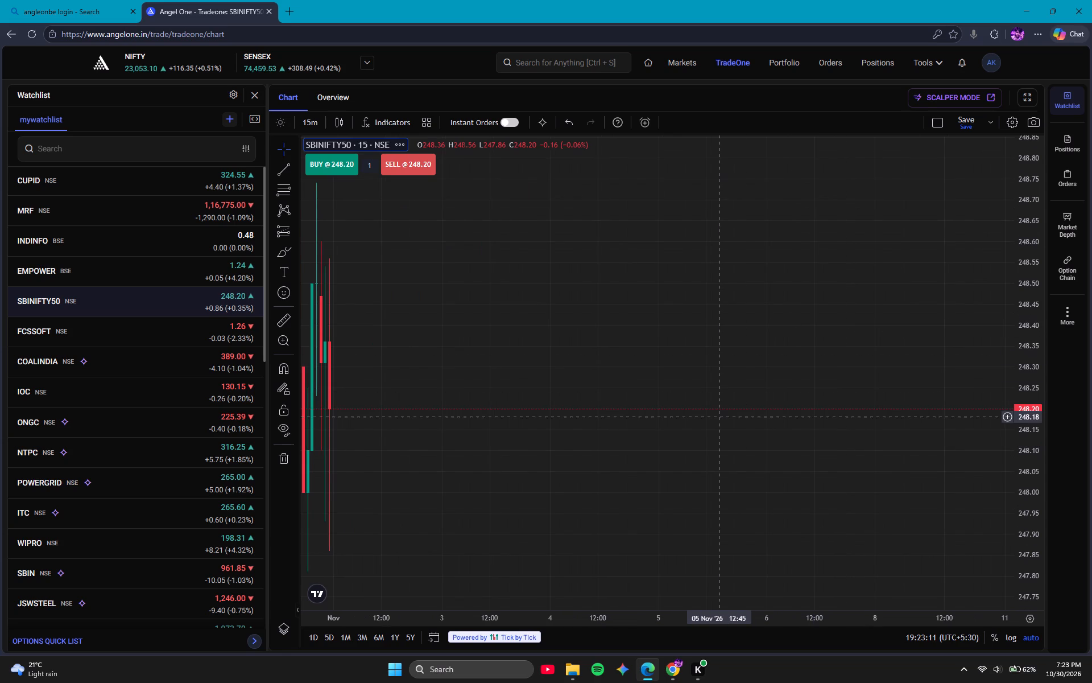
scroll(710, 428, "right", 5)
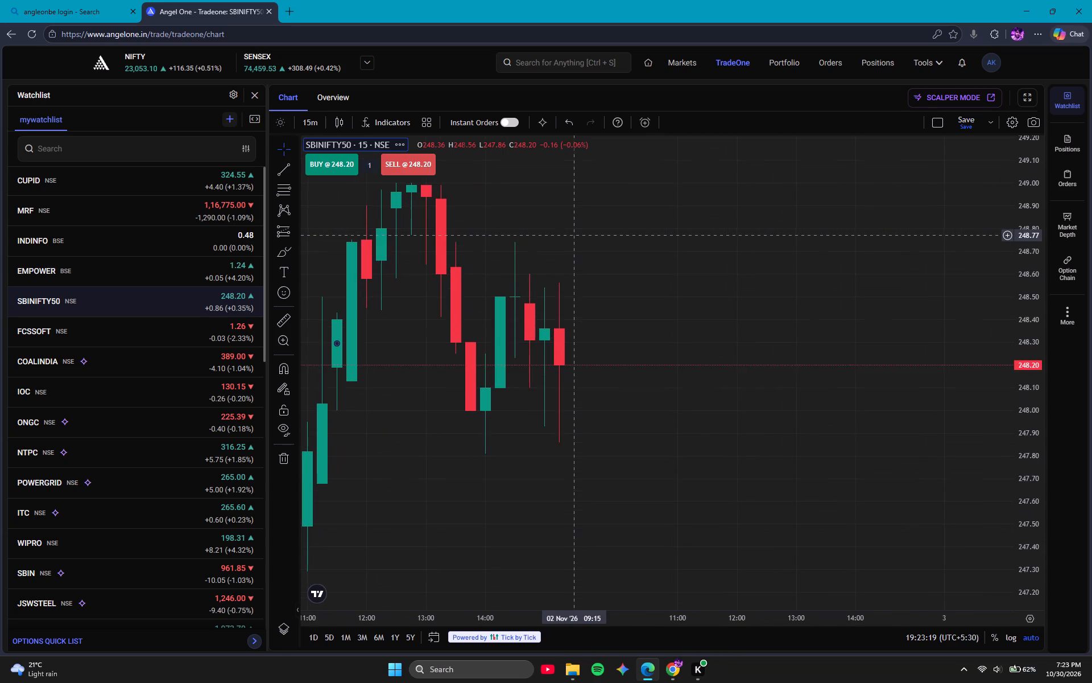
scroll(566, 235, "down", 1)
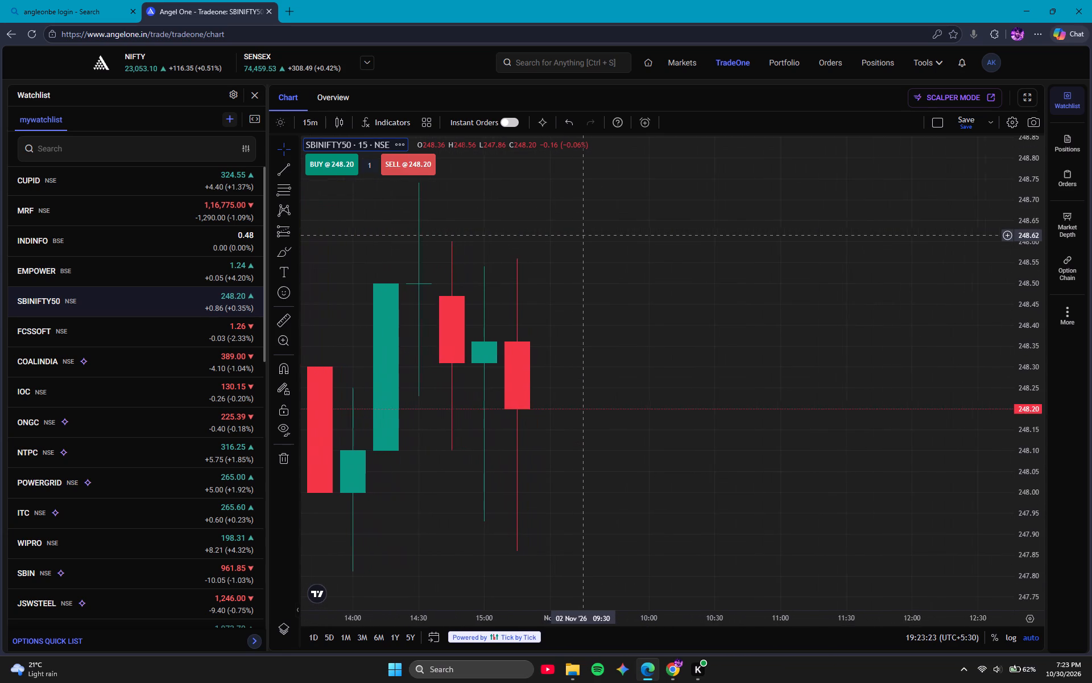
scroll(566, 235, "down", 1)
scroll(566, 235, "right", 15)
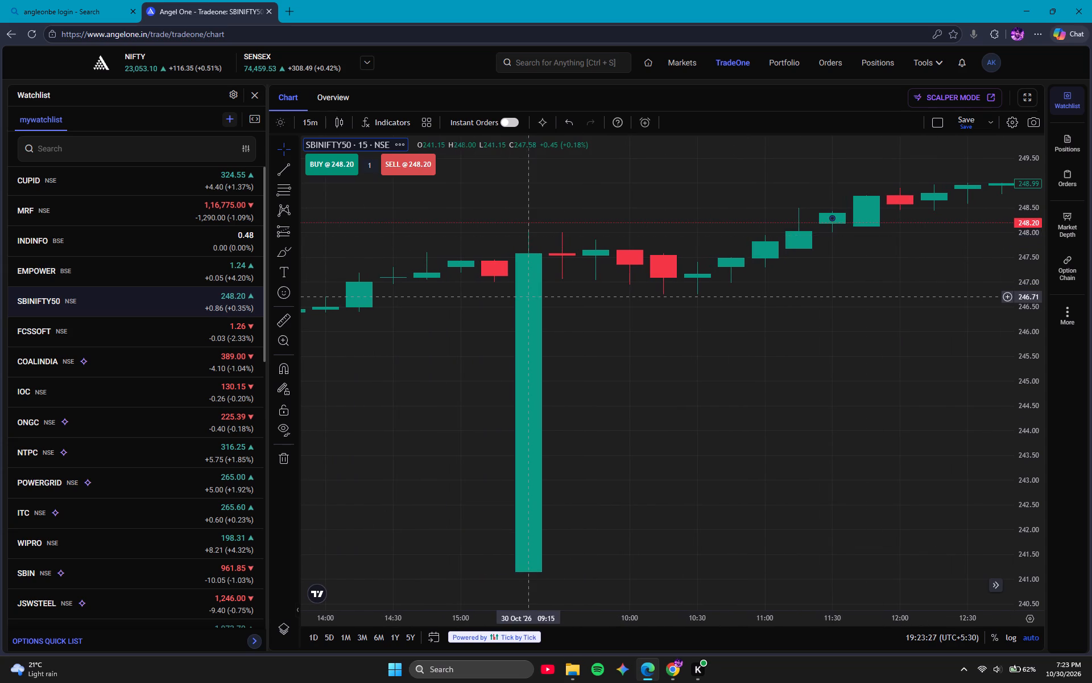
left_click(518, 298)
left_click(520, 334)
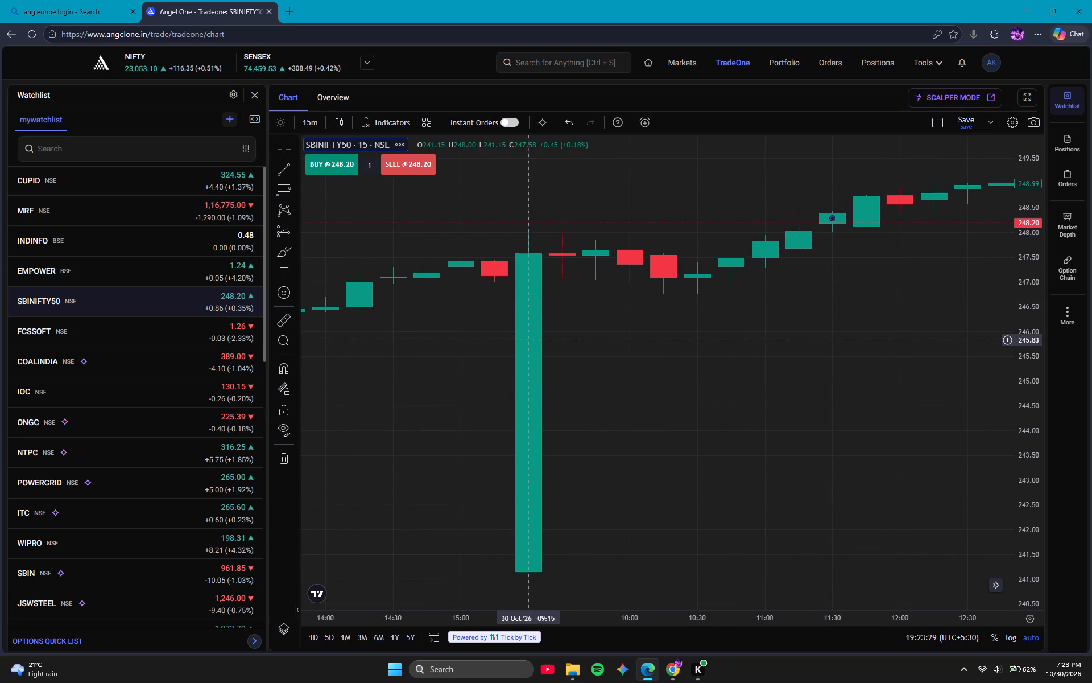
left_click(537, 340)
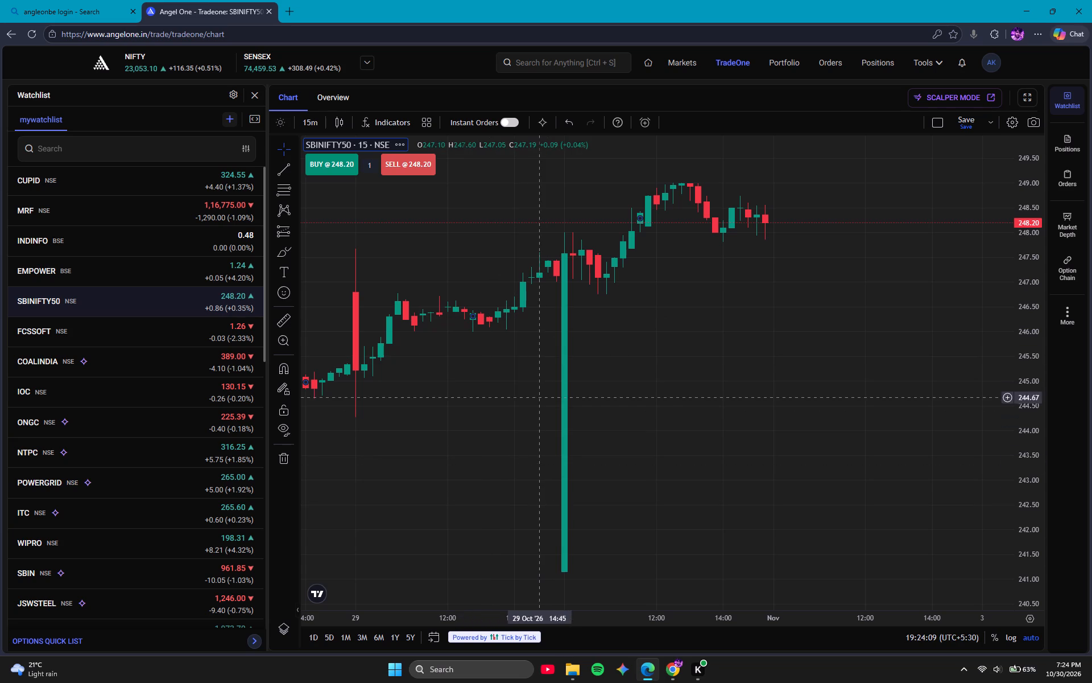
Examine SBINIFTY50's price movement from 26 to 30 Oct, then the closing candles of 30 Oct up close.
scroll(638, 290, "right", 8)
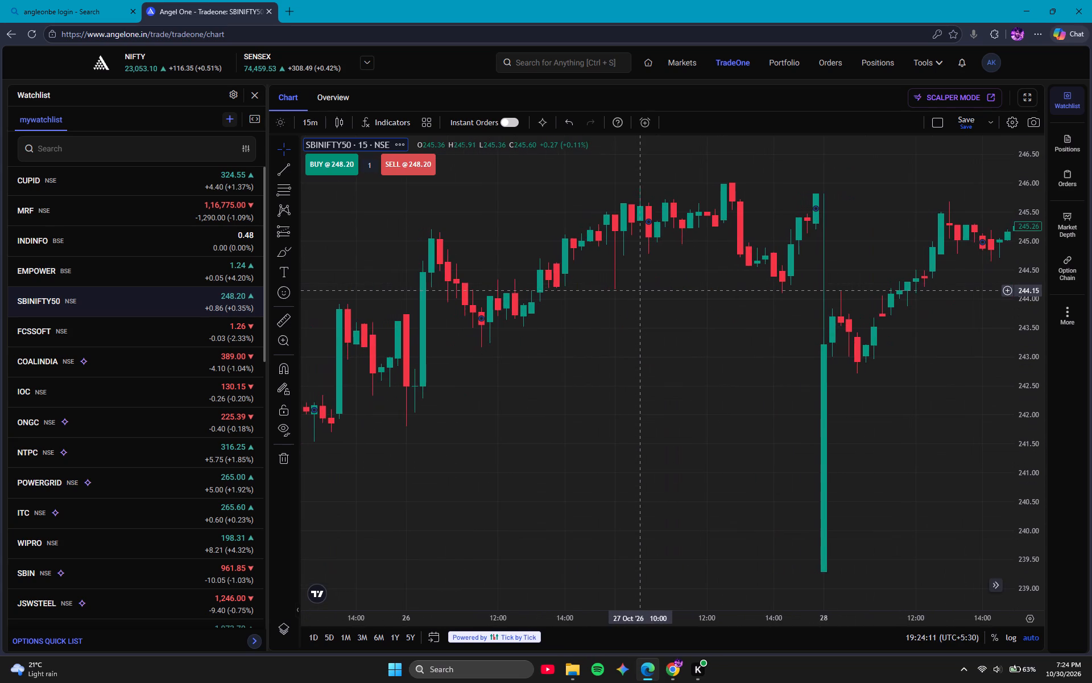
scroll(638, 290, "left", 1)
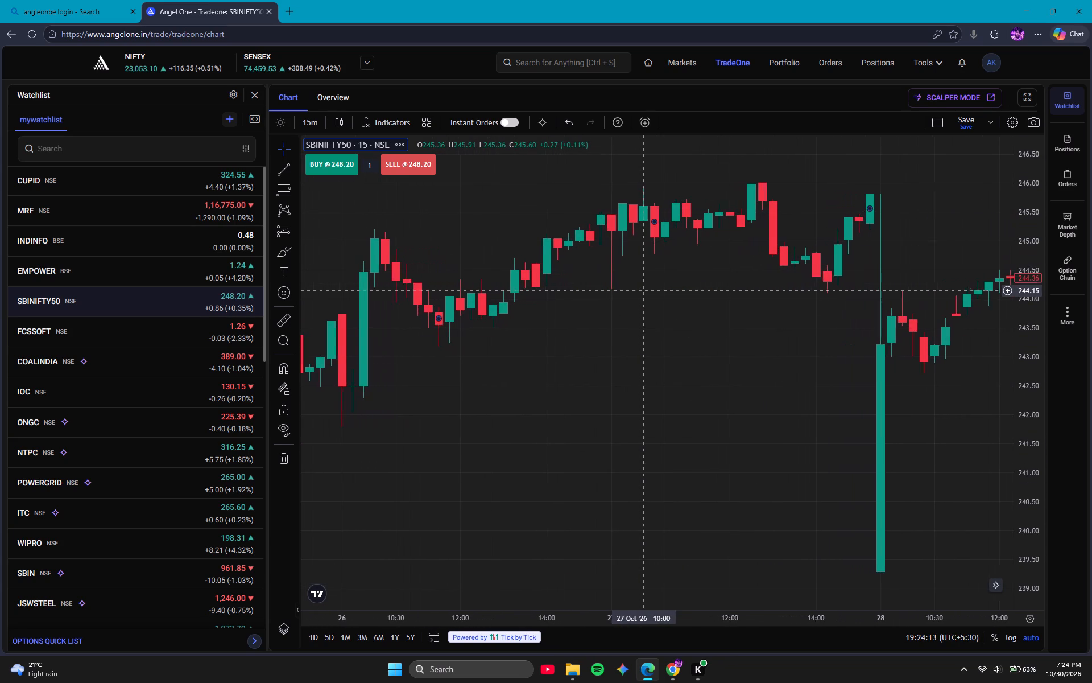
scroll(638, 290, "left", 3)
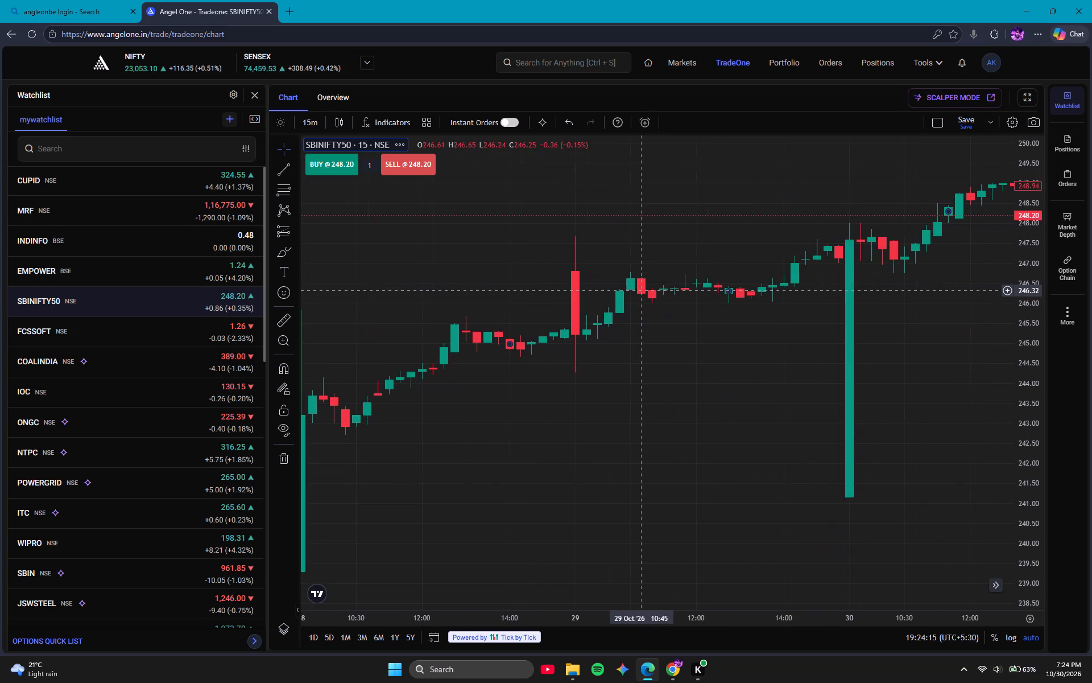
scroll(638, 290, "left", 7)
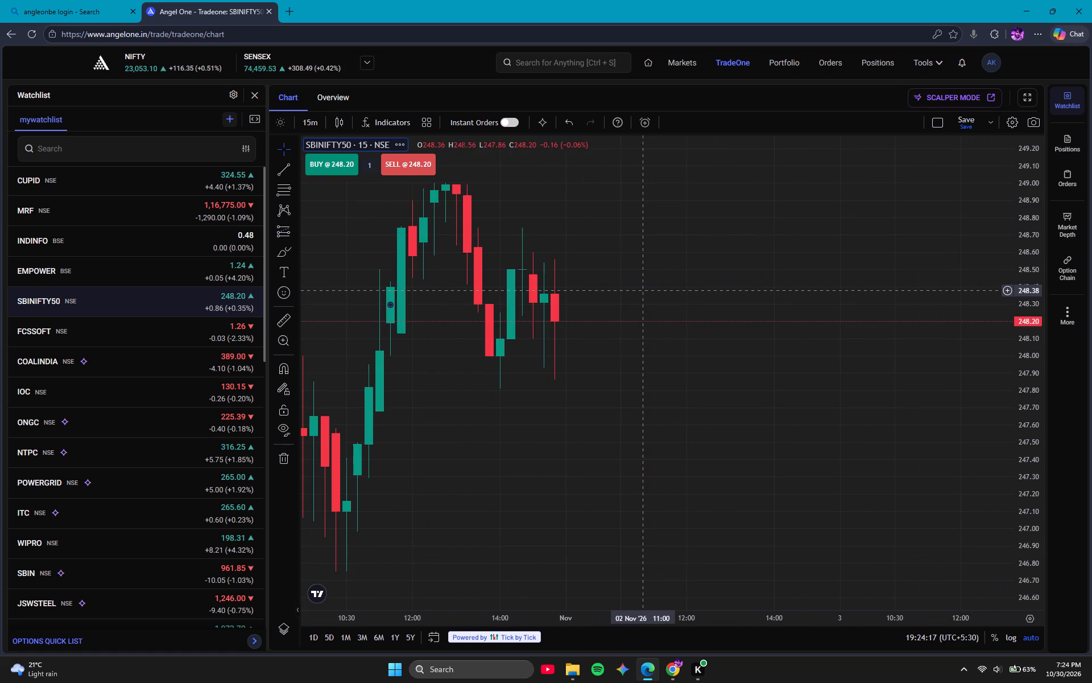
scroll(638, 290, "up", 3)
scroll(638, 290, "right", 1)
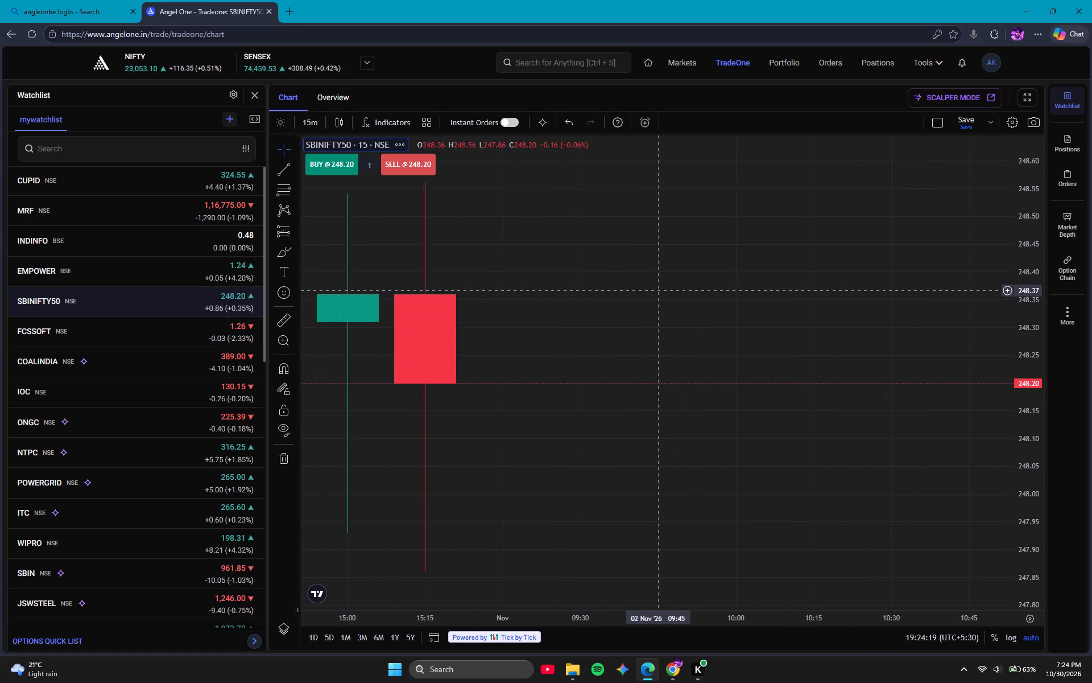
scroll(638, 290, "right", 11)
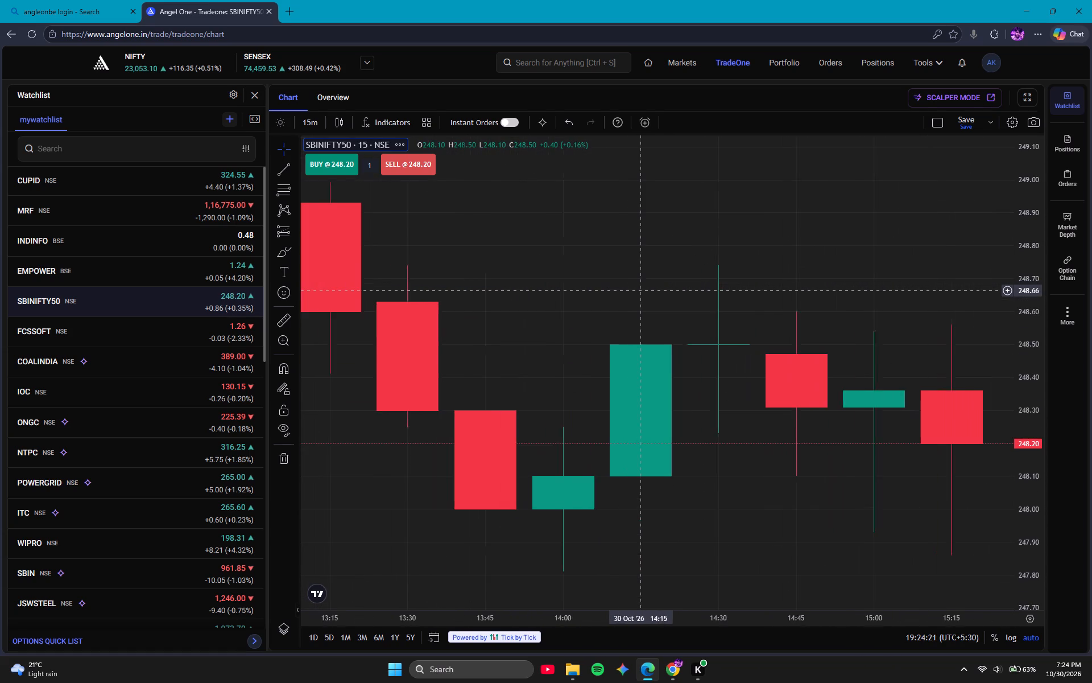
scroll(638, 290, "right", 2)
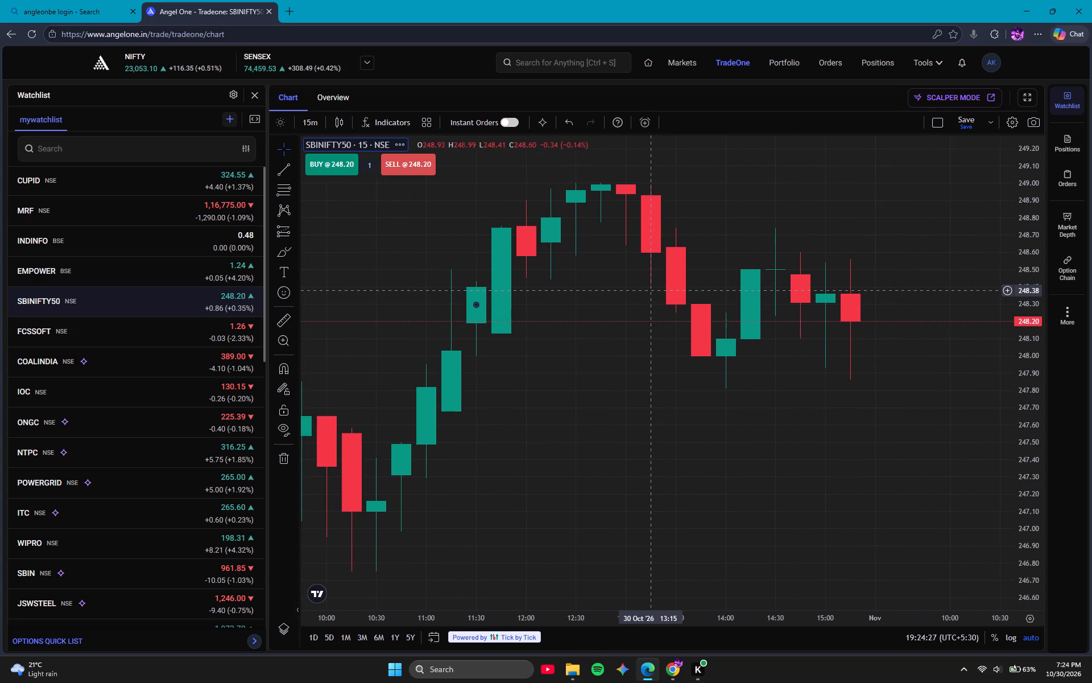
scroll(638, 290, "up", 1)
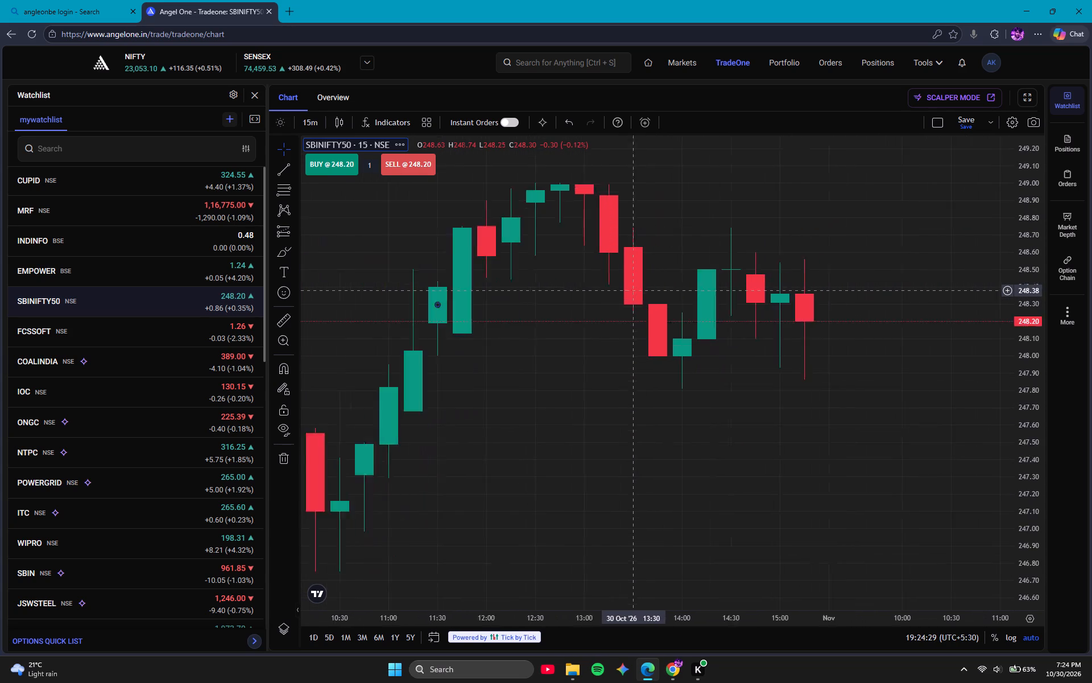
scroll(638, 290, "up", 3)
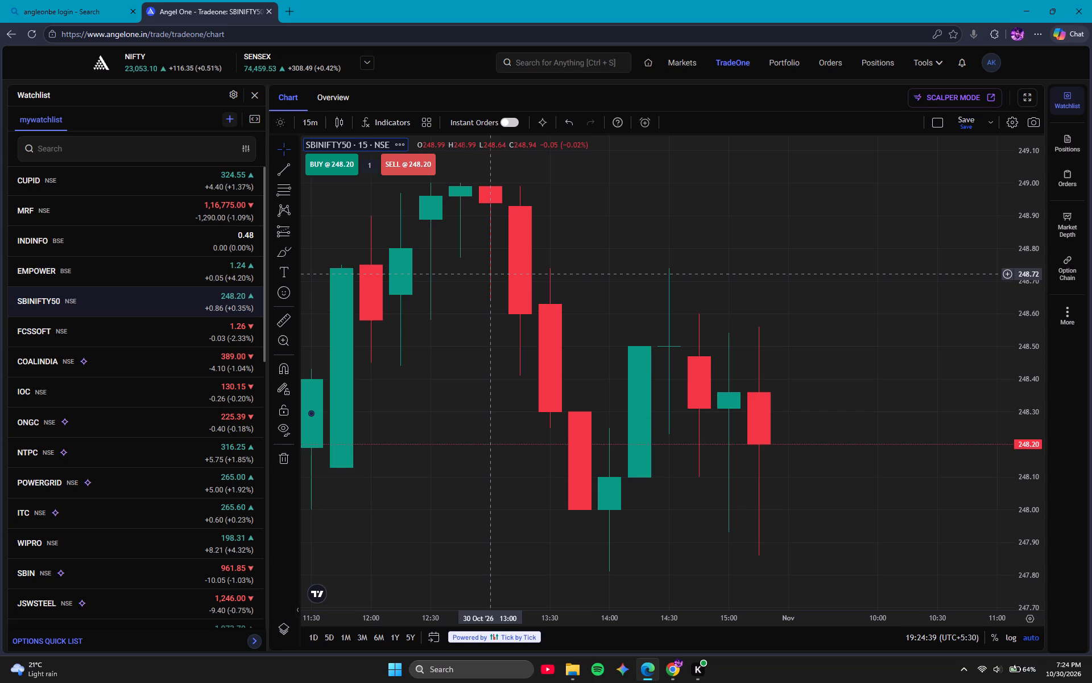
Switch to the Kuro app.
left_click(711, 666)
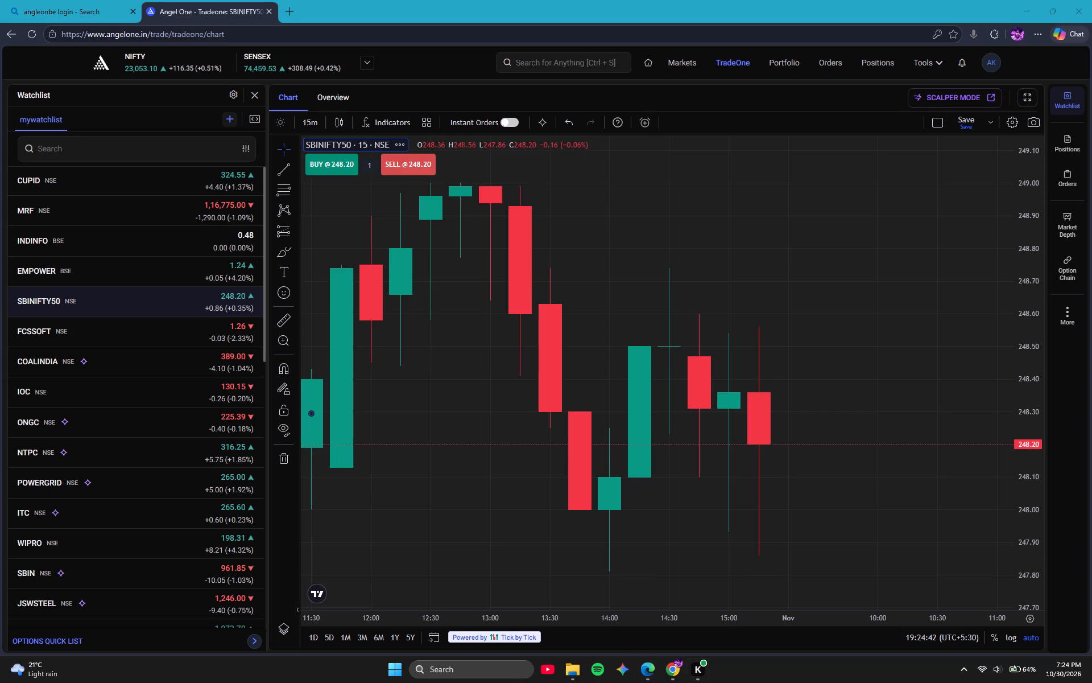
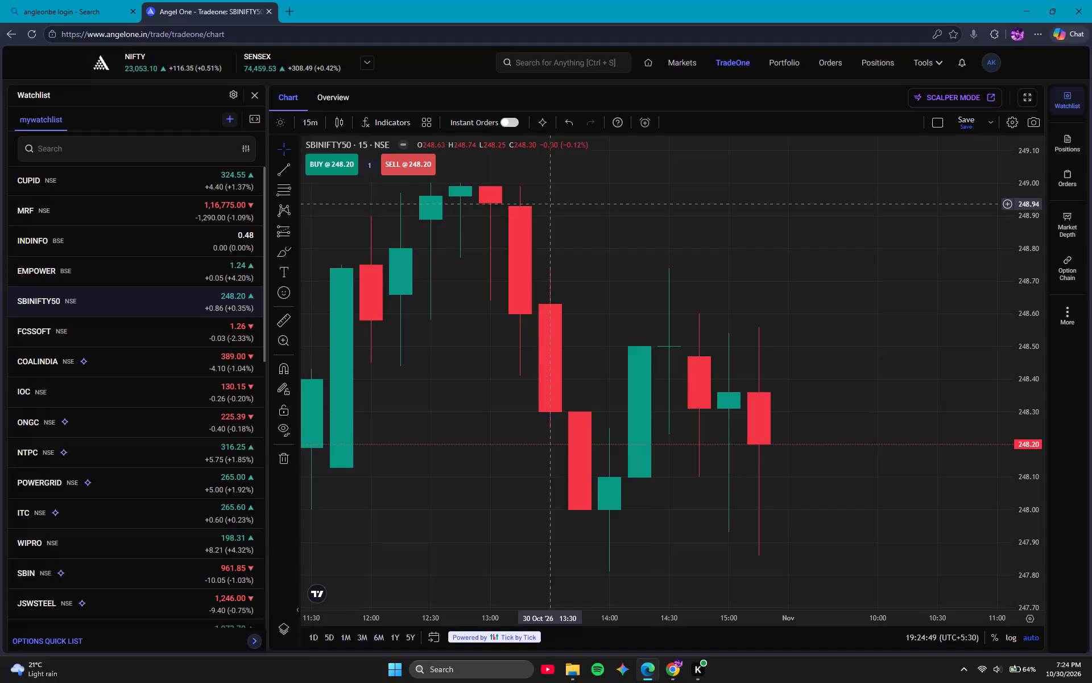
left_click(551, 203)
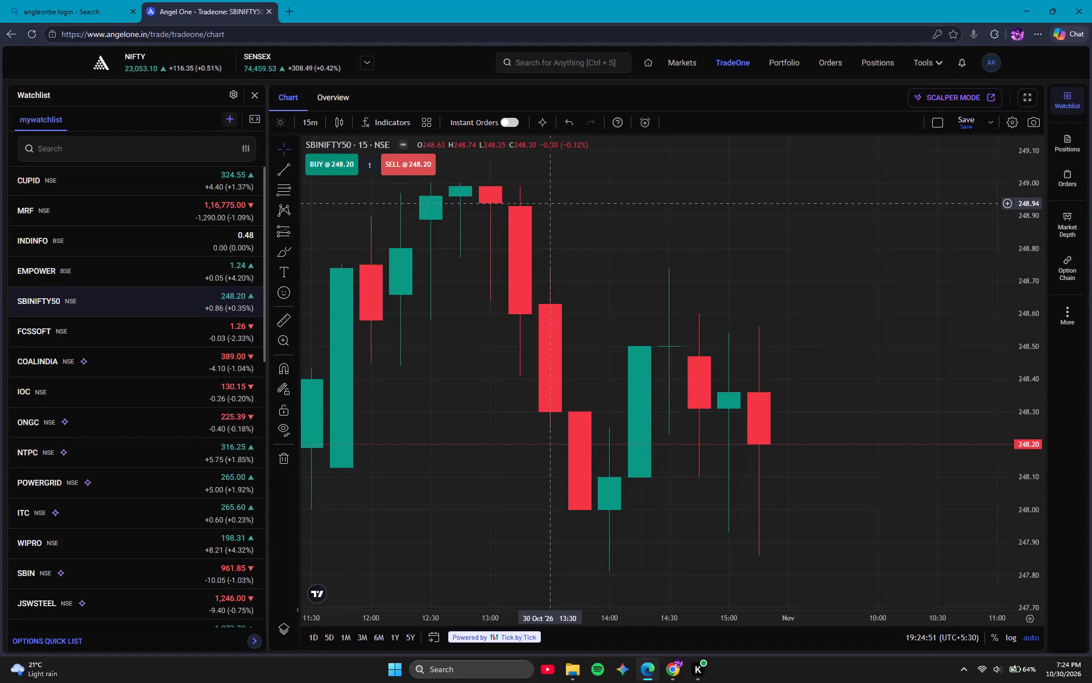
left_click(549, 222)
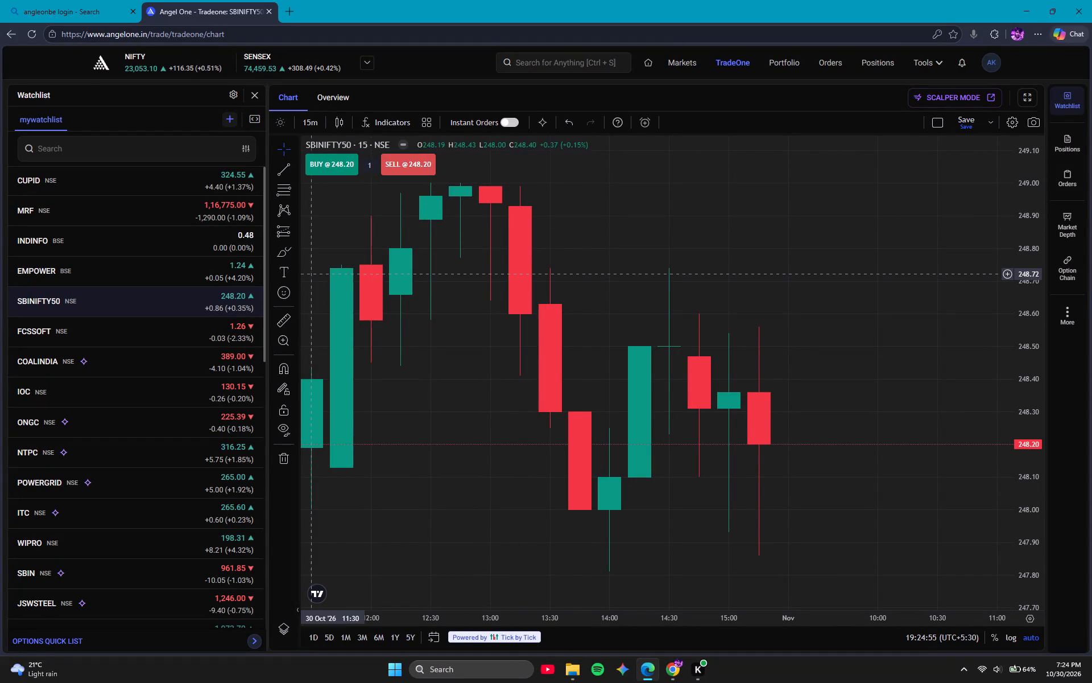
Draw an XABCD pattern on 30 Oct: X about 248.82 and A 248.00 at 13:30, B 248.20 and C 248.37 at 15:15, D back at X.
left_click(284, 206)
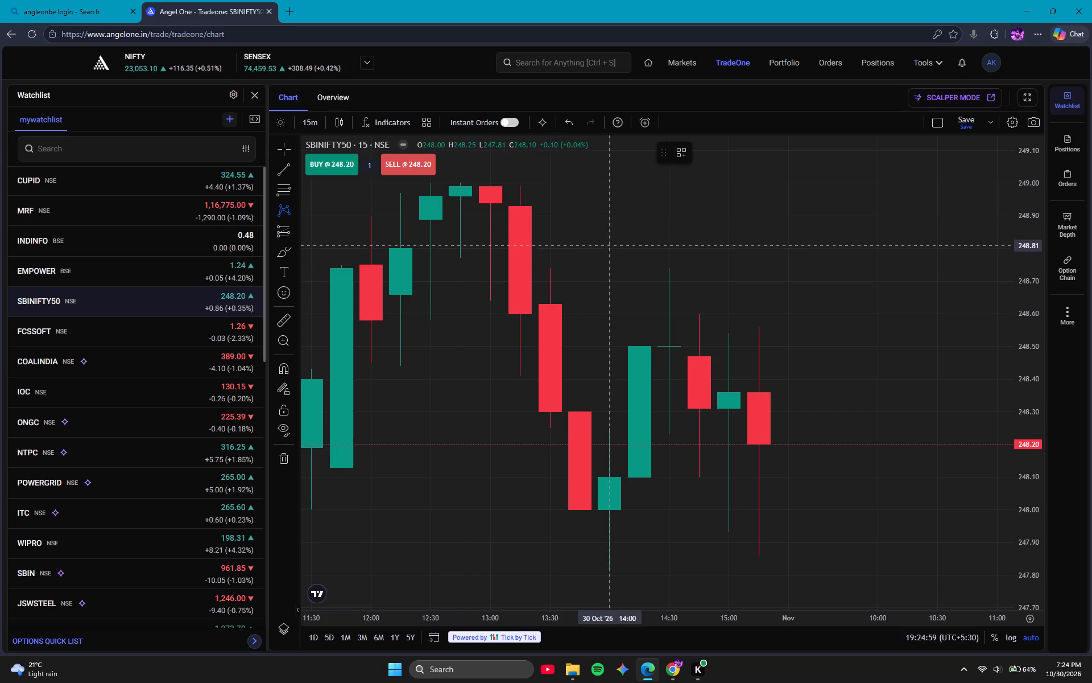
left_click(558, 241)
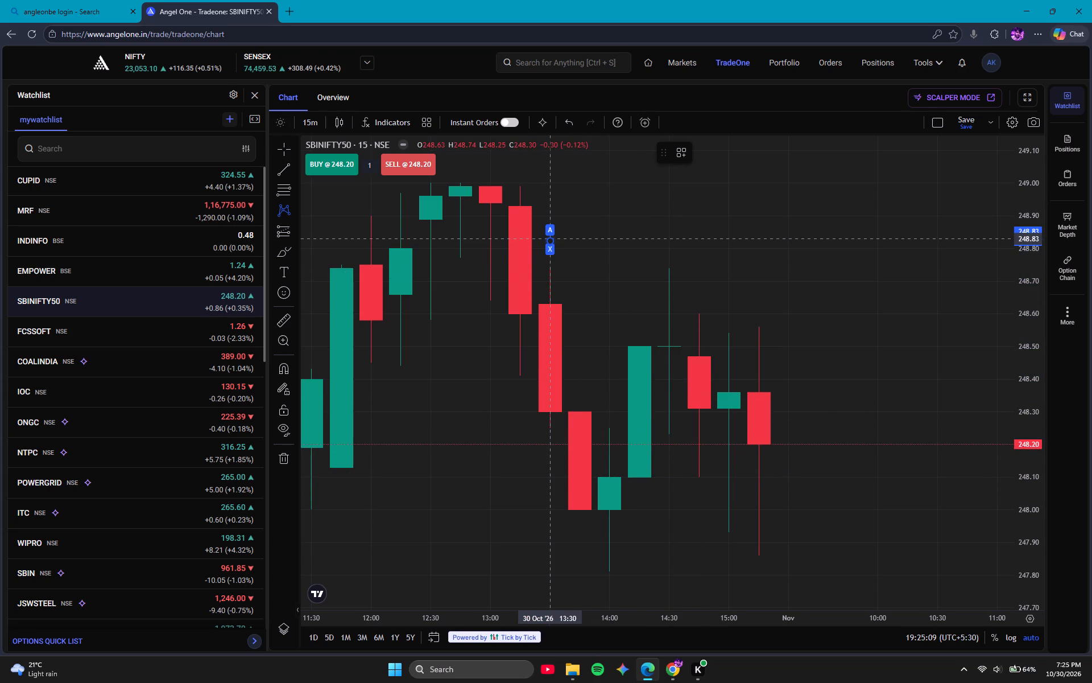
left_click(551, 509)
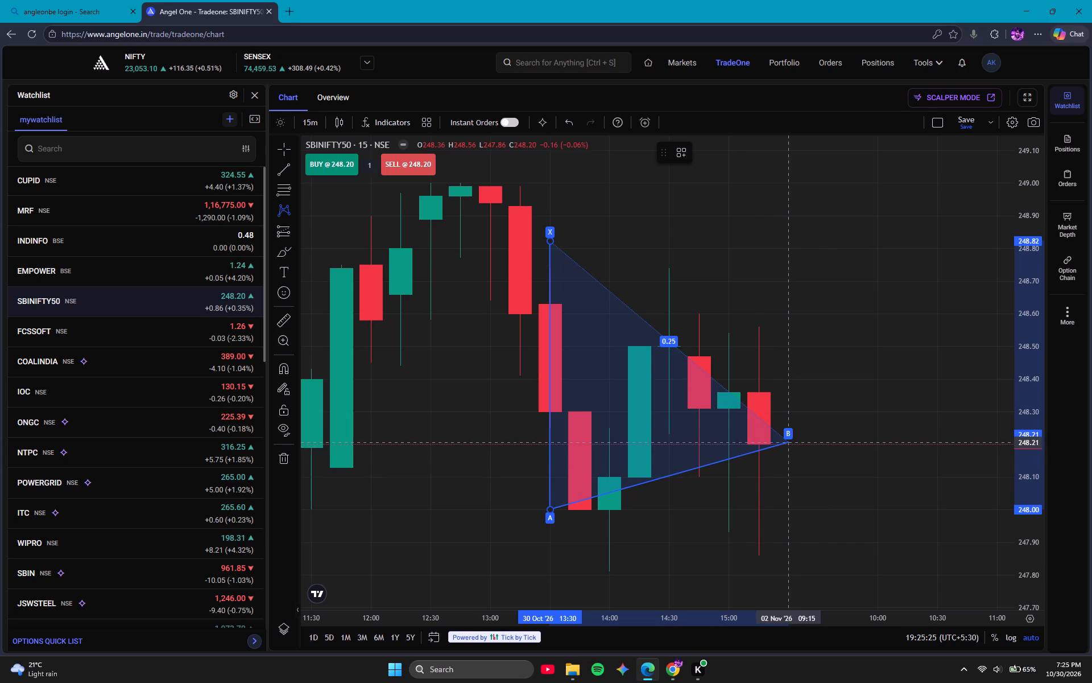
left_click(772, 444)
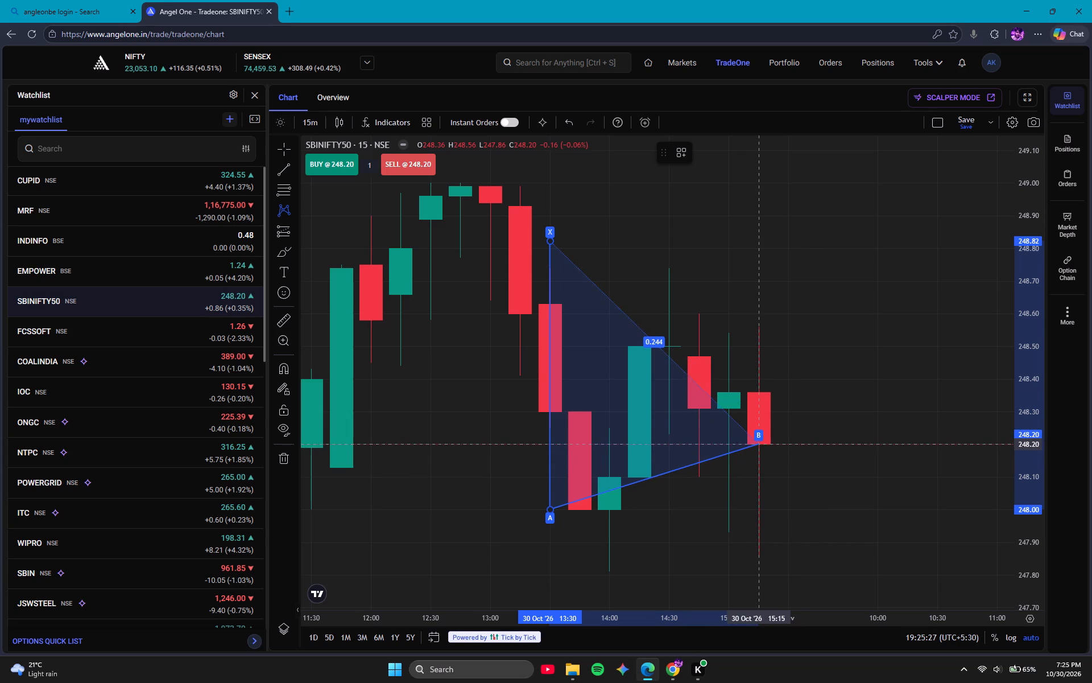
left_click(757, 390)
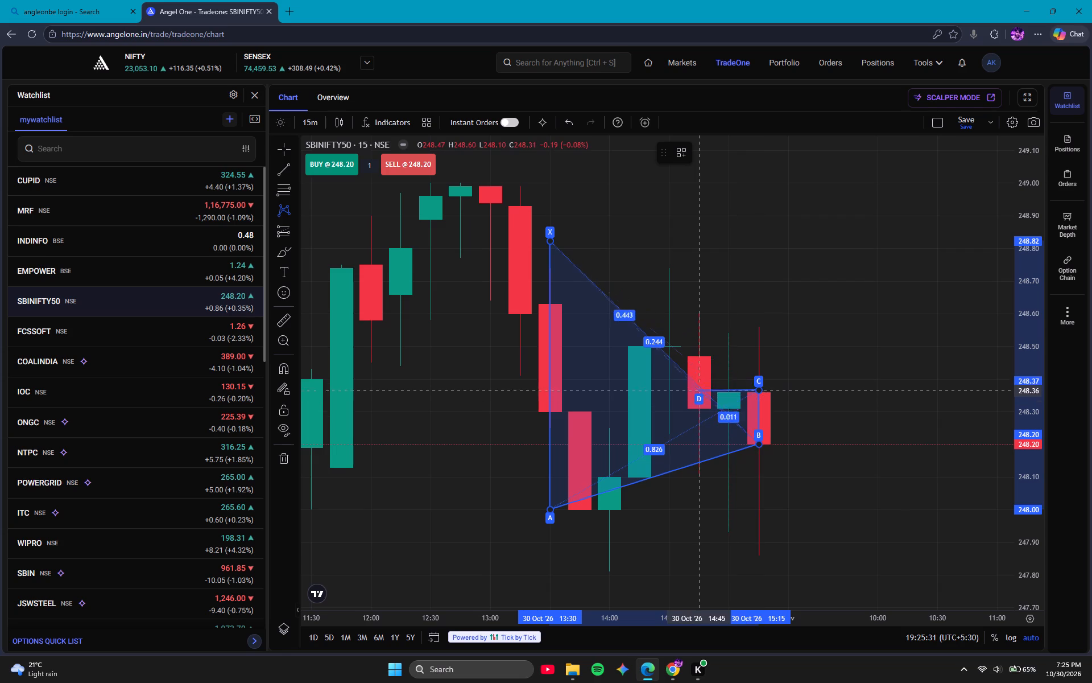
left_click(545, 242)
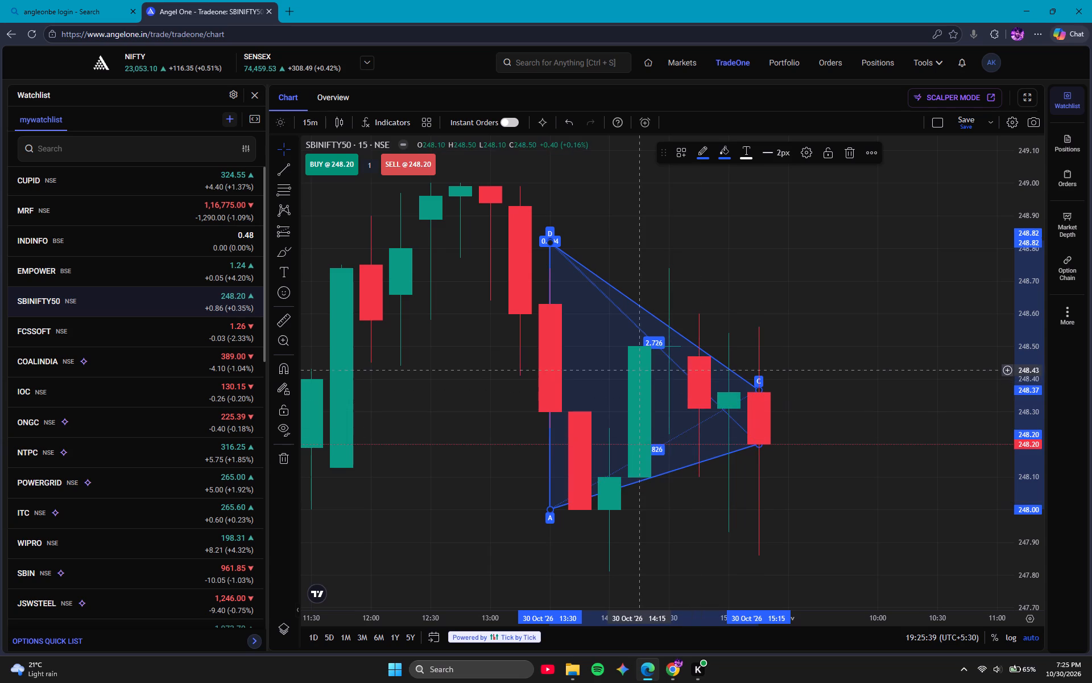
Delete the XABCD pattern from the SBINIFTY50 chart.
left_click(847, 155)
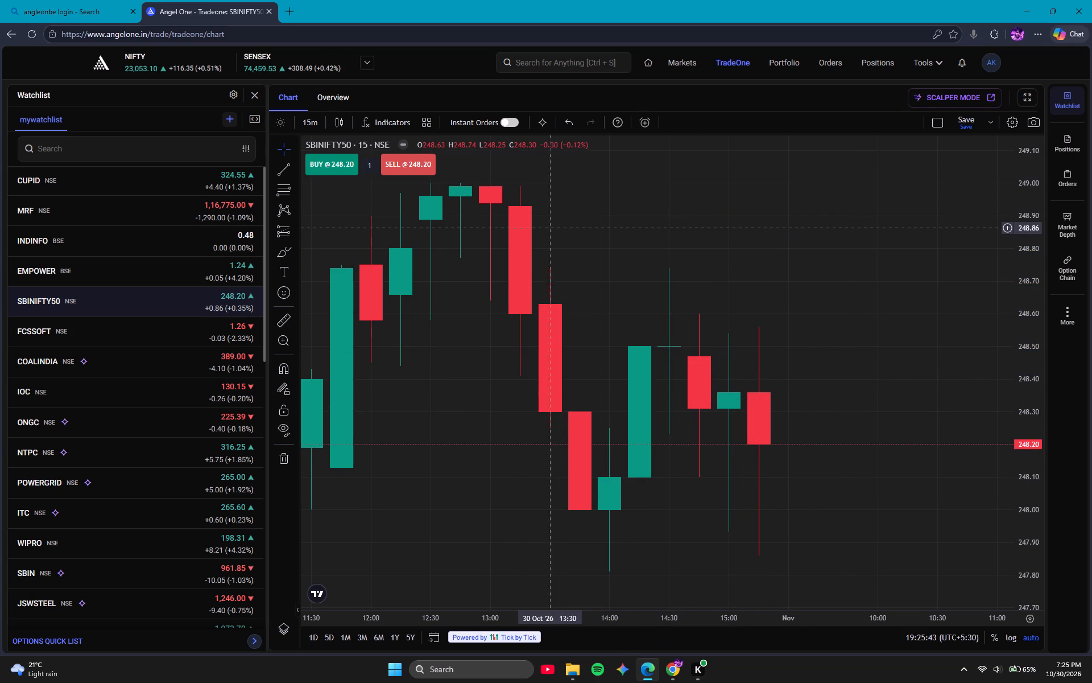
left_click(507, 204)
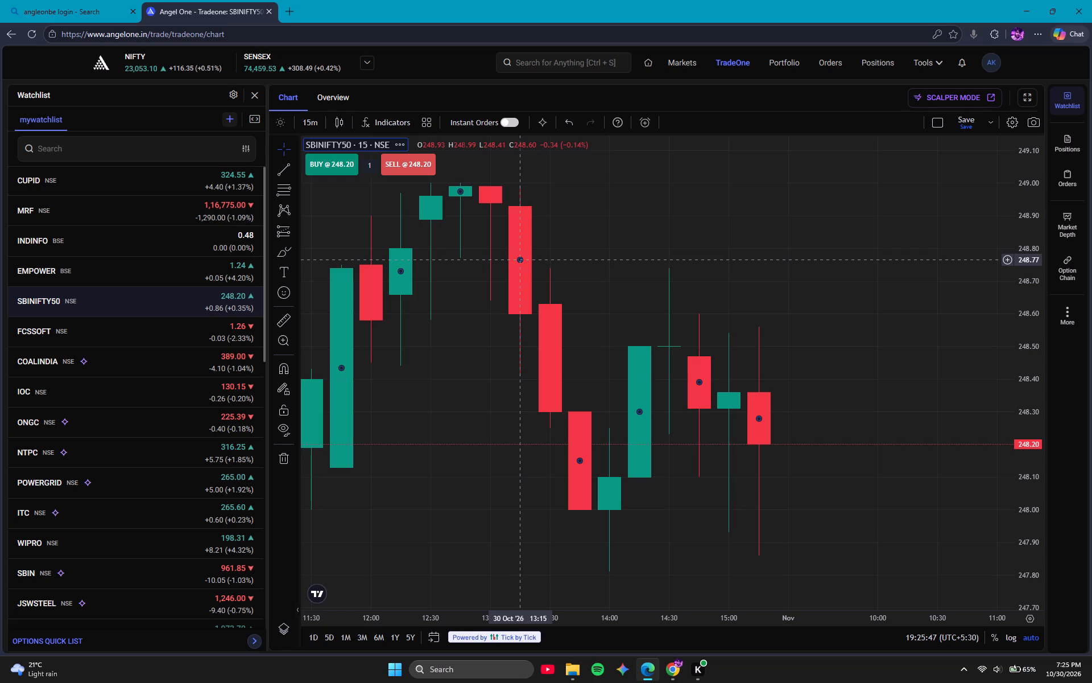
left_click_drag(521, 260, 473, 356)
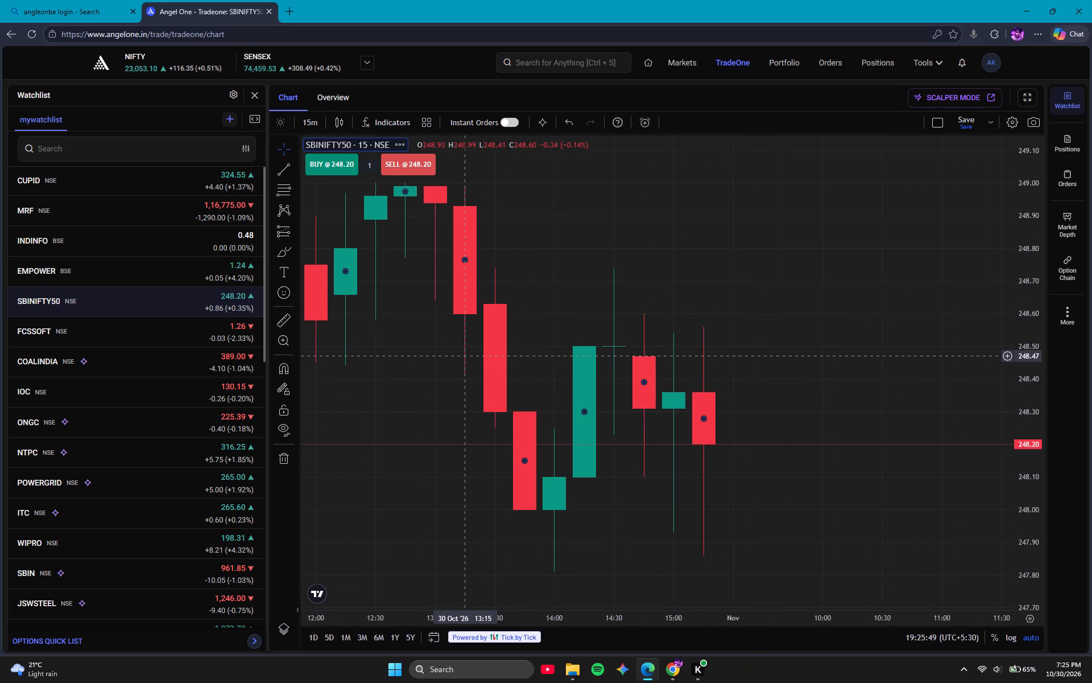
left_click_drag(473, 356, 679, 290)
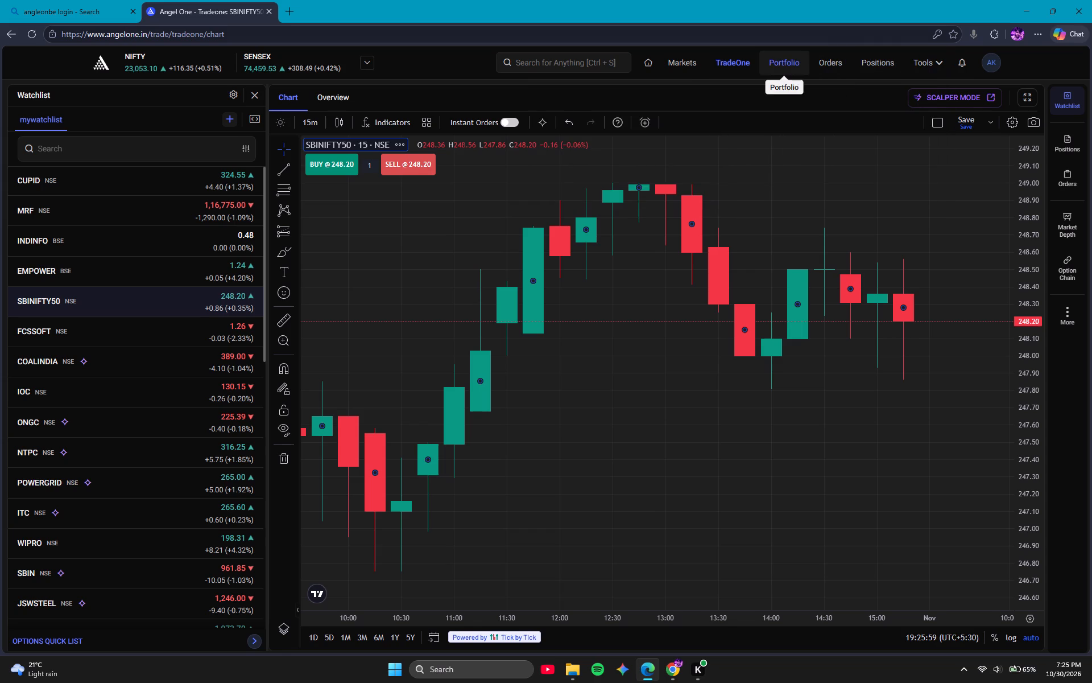
Go to the Markets overview and open the full list of Most Bought Stocks.
left_click(688, 64)
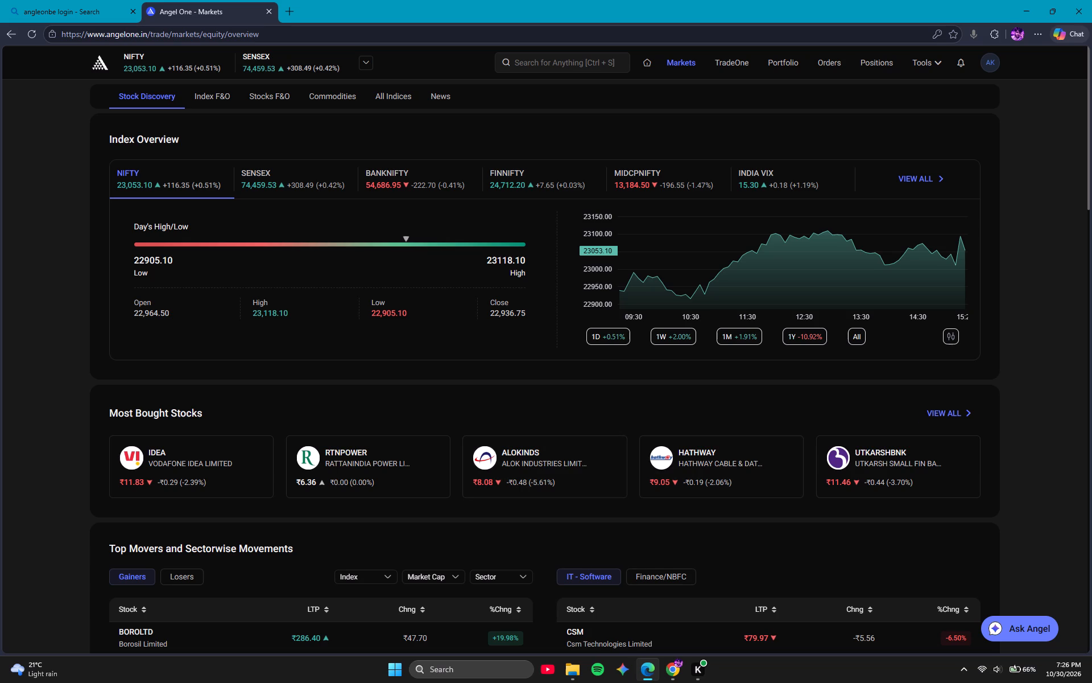
left_click(947, 418)
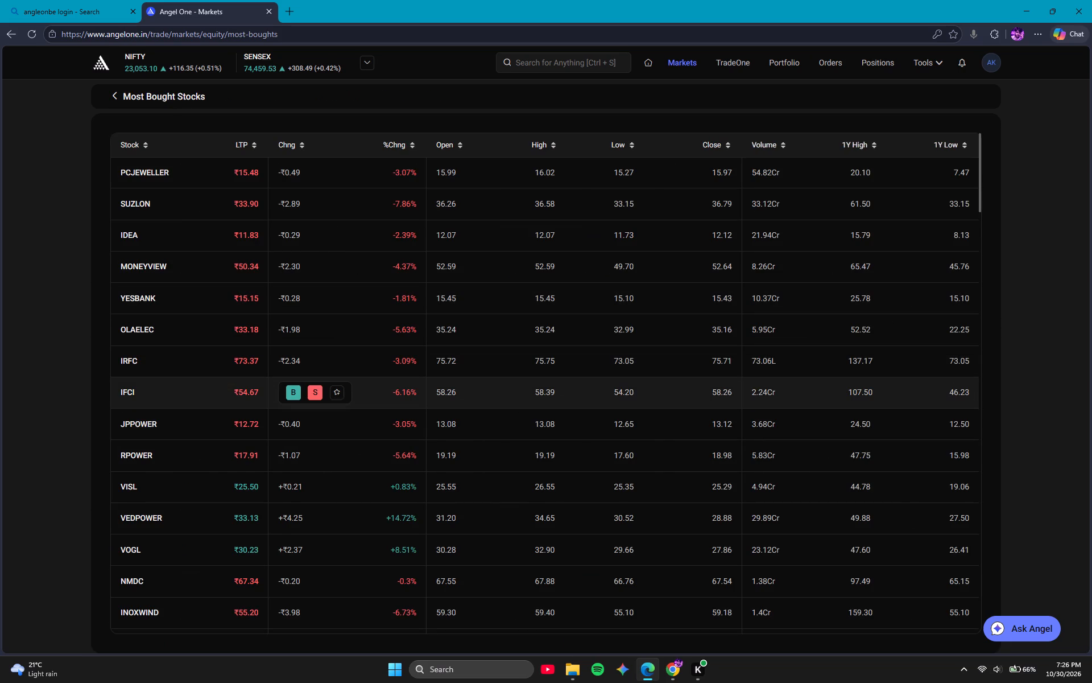
Open the VISL chart from the Most Bought Stocks list.
left_click(176, 491)
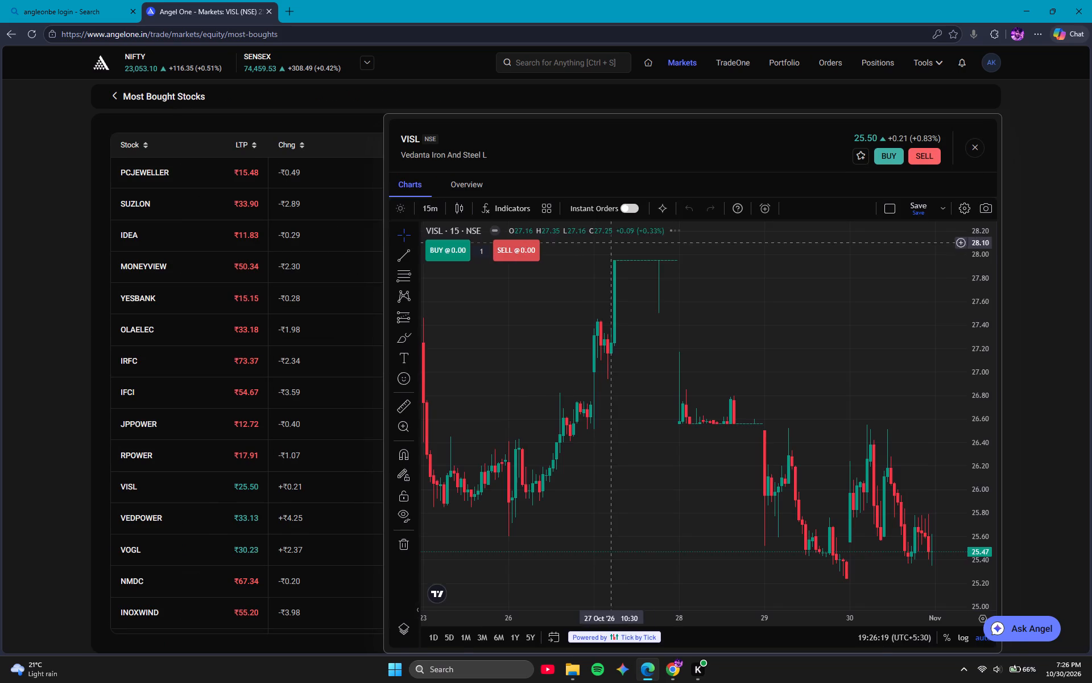
Examine VISL's 15-minute price movement, focusing on the closing candles of 30 Oct.
scroll(730, 501, "up", 1)
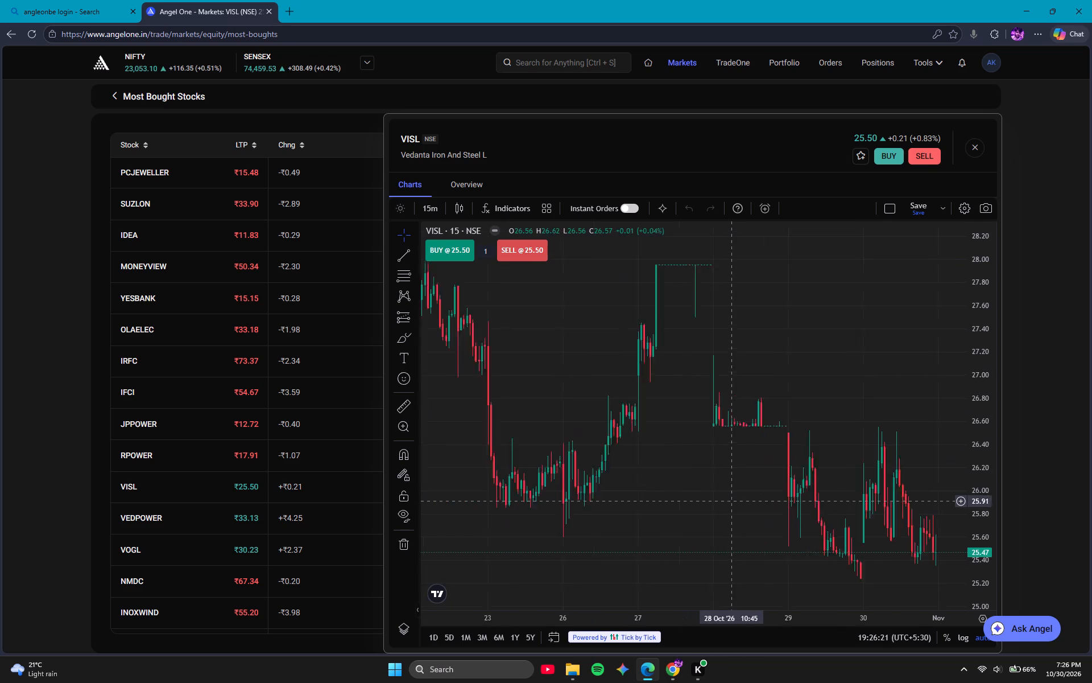
scroll(730, 501, "up", 10)
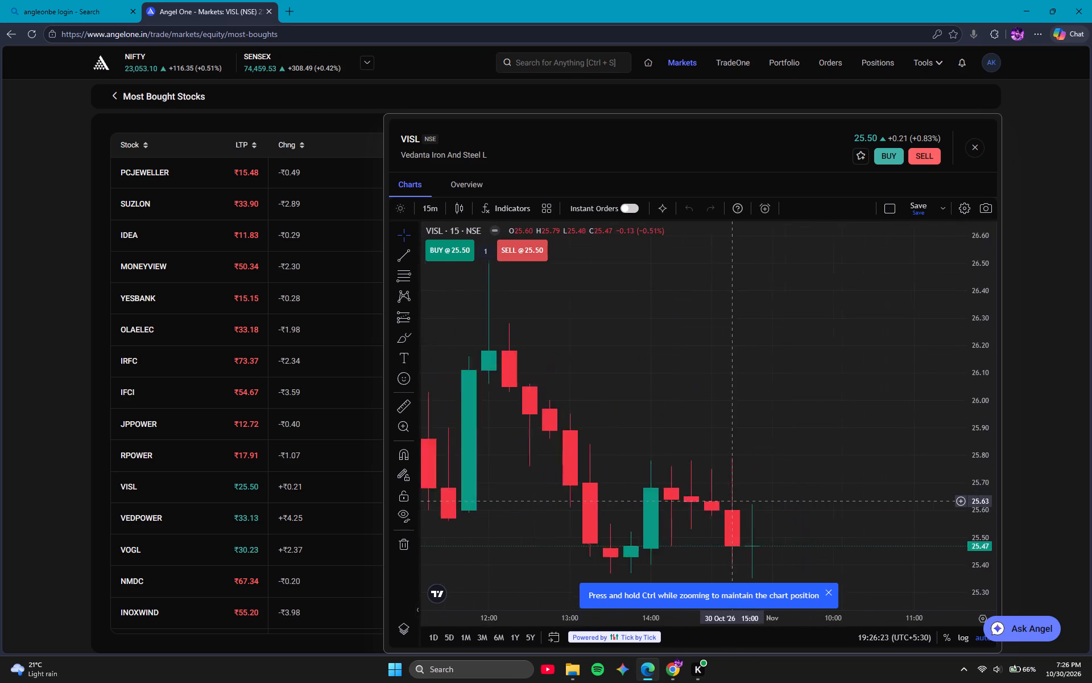
scroll(730, 501, "down", 1)
scroll(730, 501, "up", 1)
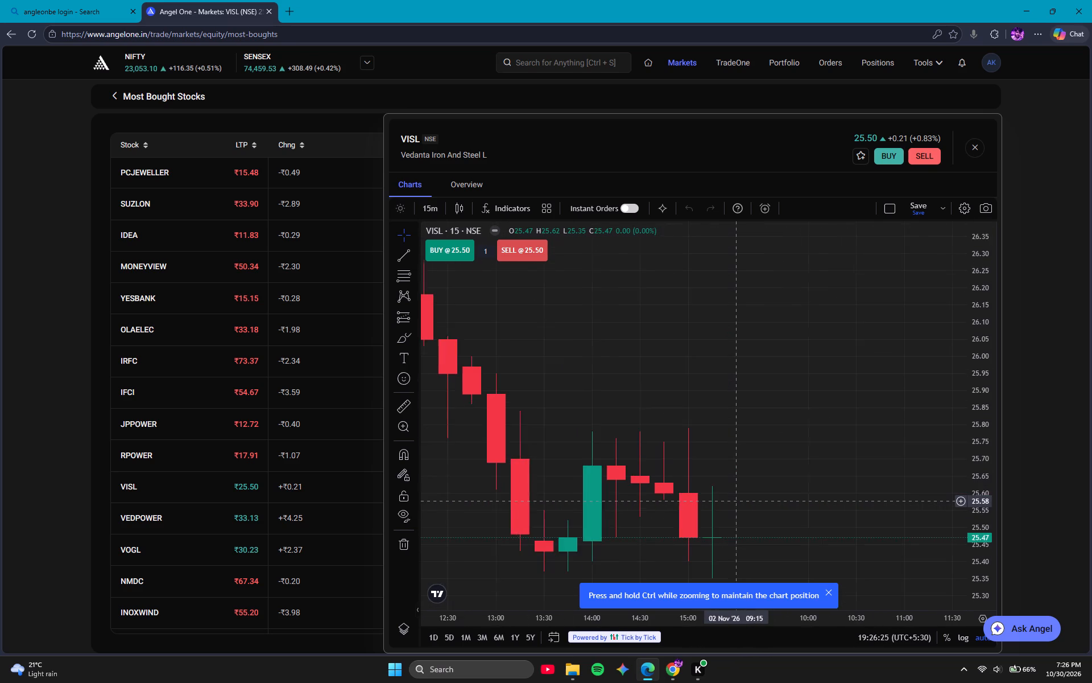
scroll(730, 501, "down", 2)
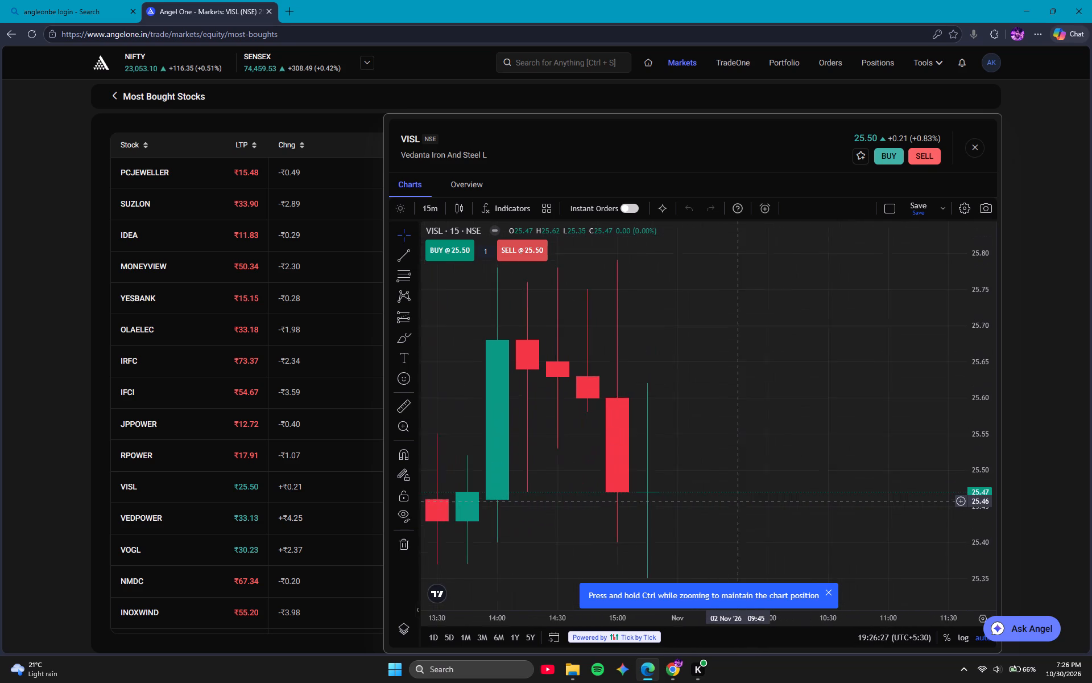
scroll(730, 501, "down", 2)
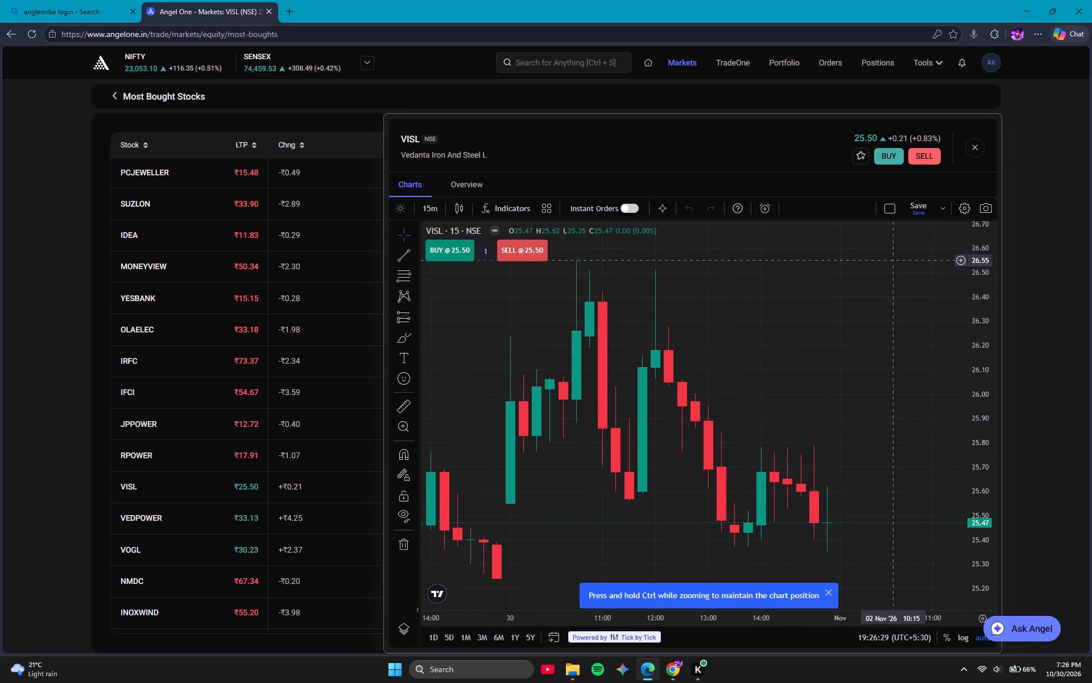
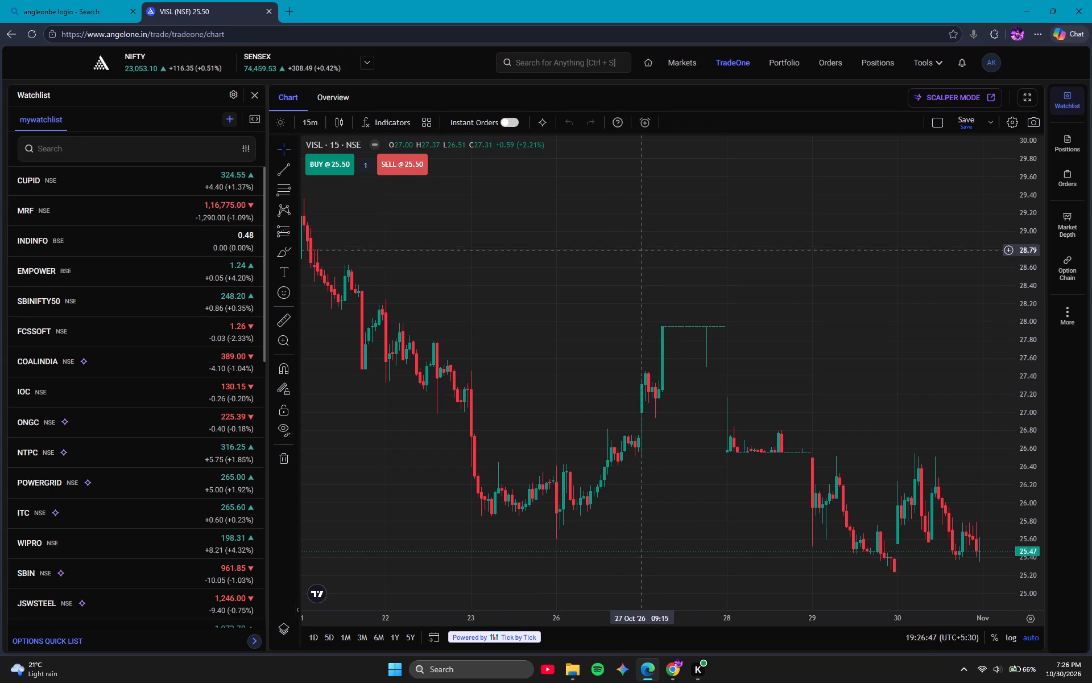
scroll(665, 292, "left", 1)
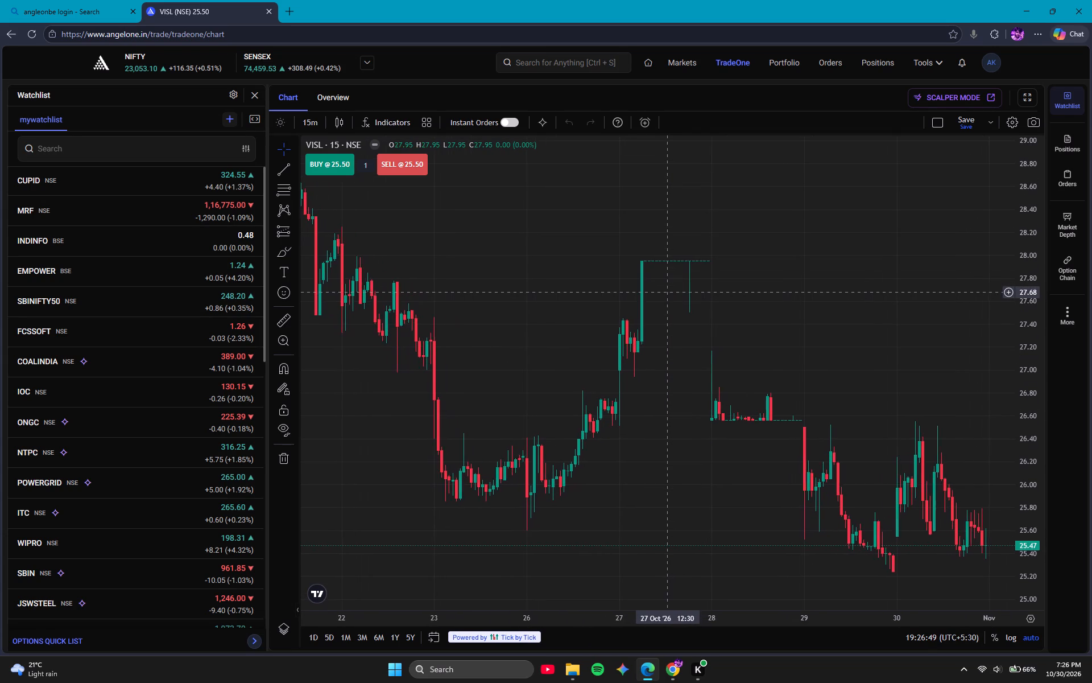
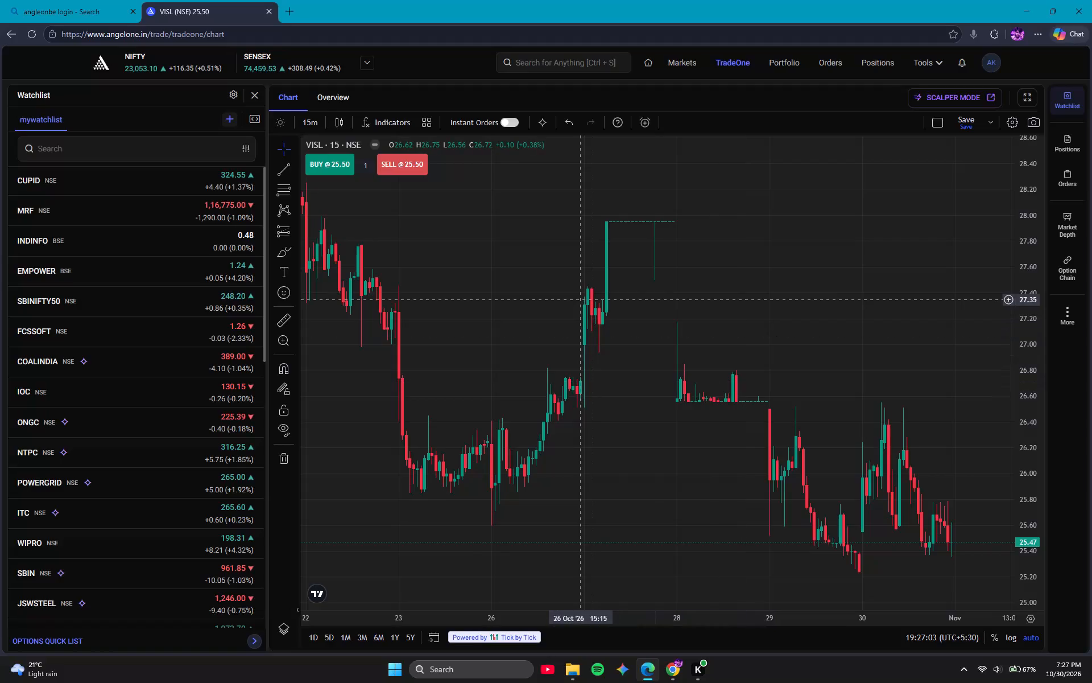
Examine the VISL 15-minute candles from mid-October through 30 October at several time scales.
left_click_drag(544, 209, 401, 361)
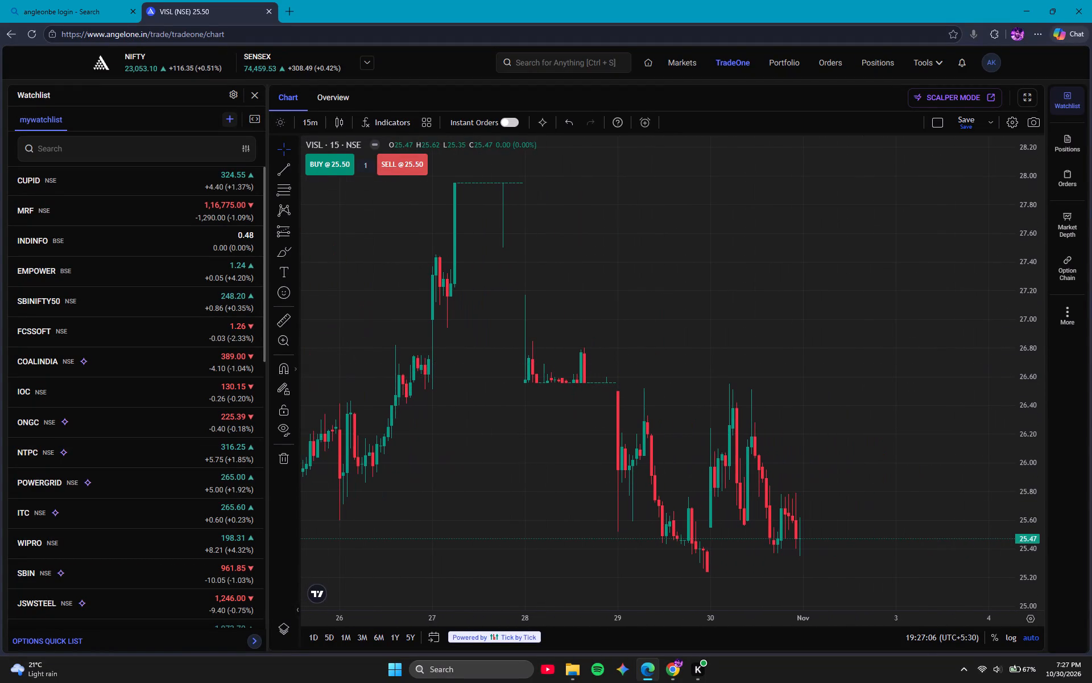
scroll(329, 322, "down", 3)
scroll(329, 322, "up", 1)
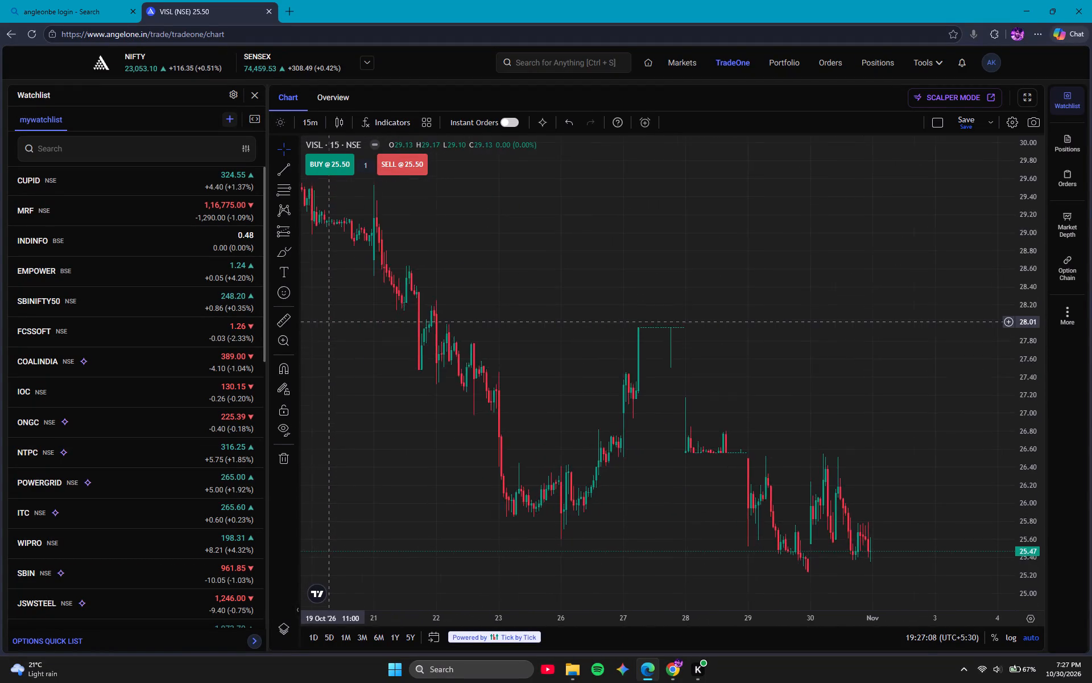
scroll(329, 322, "up", 6)
scroll(457, 351, "right", 1)
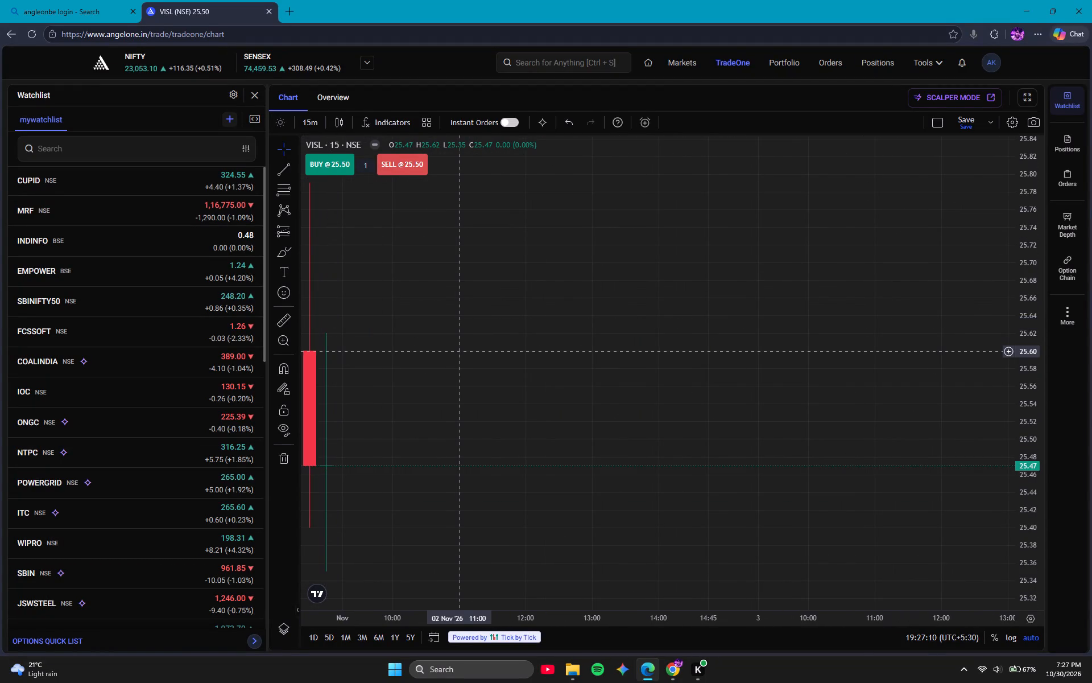
scroll(457, 351, "right", 4)
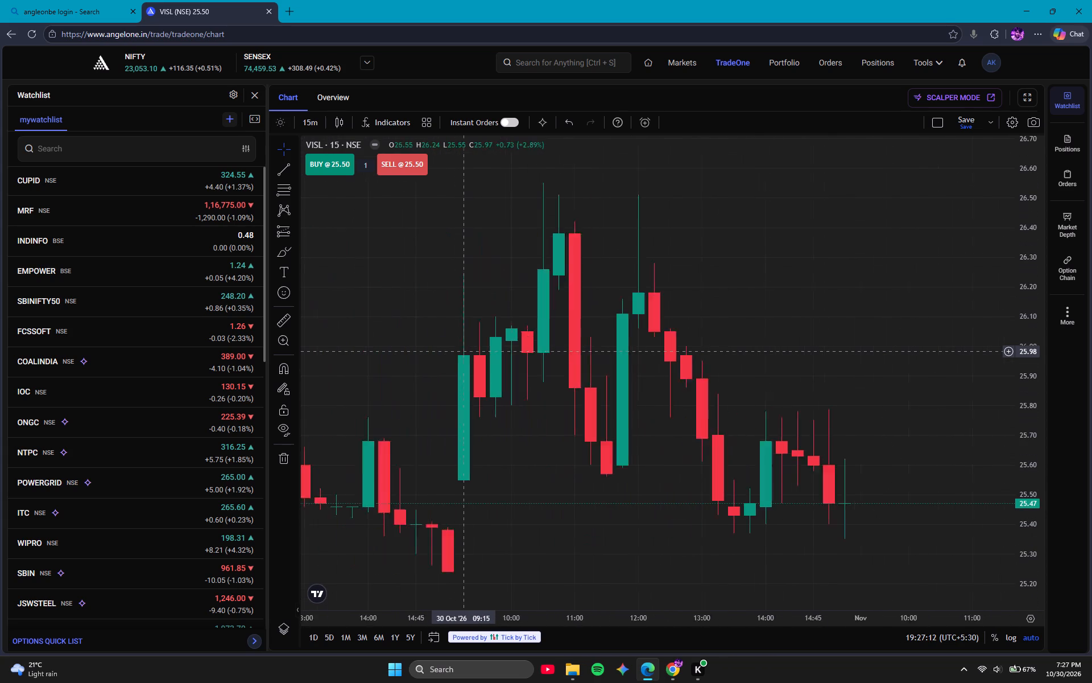
scroll(457, 351, "right", 2)
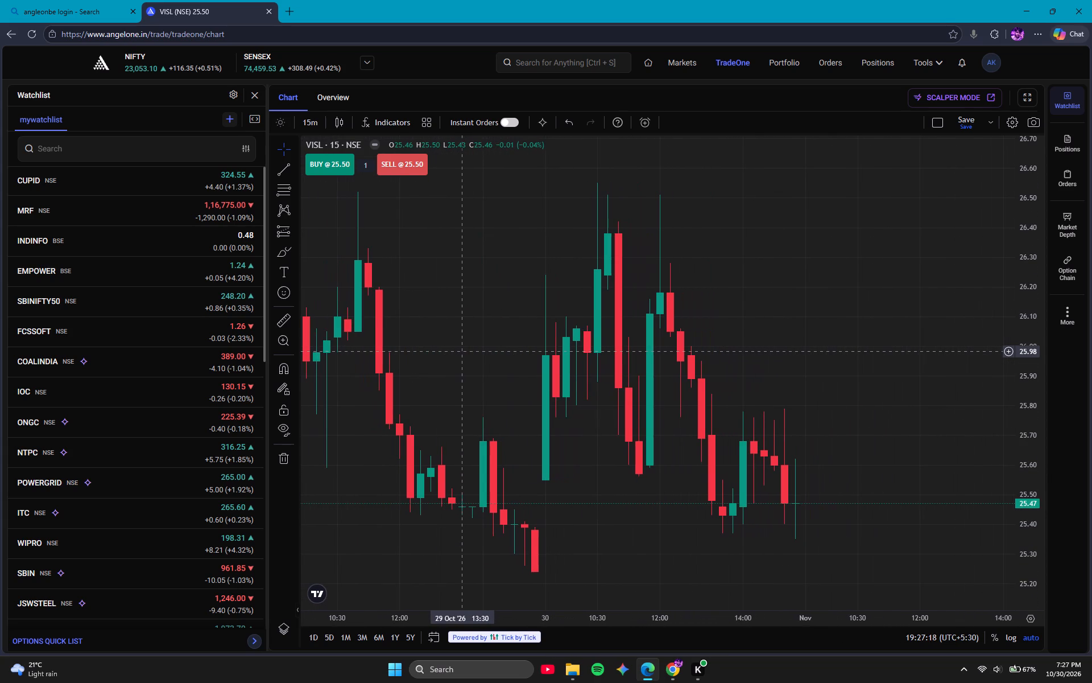
scroll(457, 351, "down", 3)
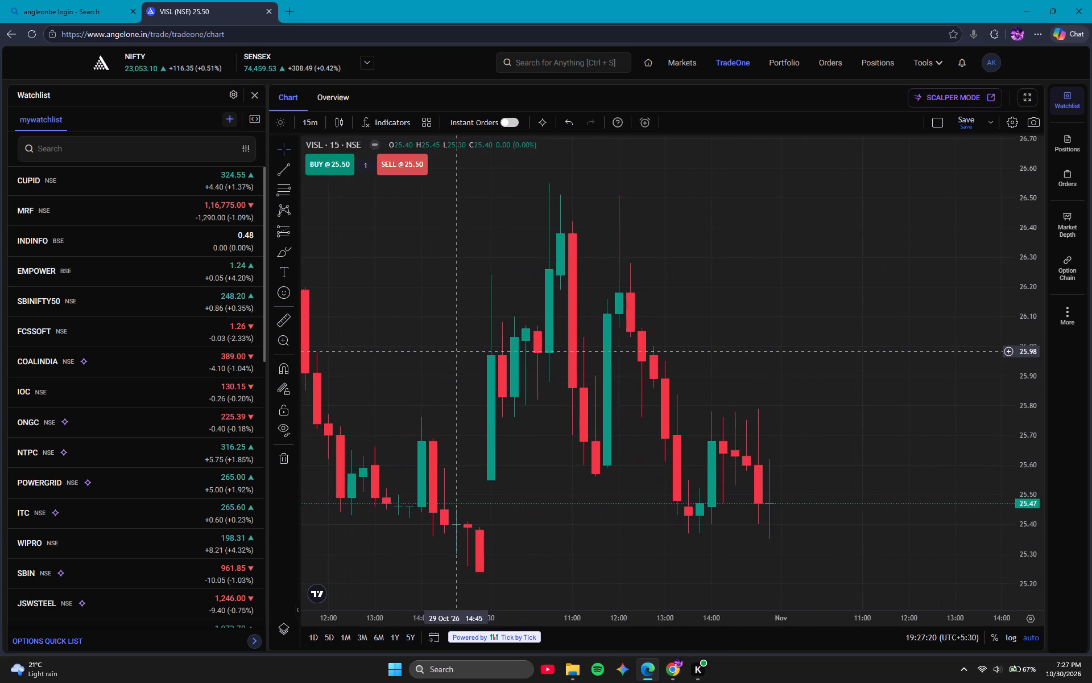
scroll(457, 351, "down", 2)
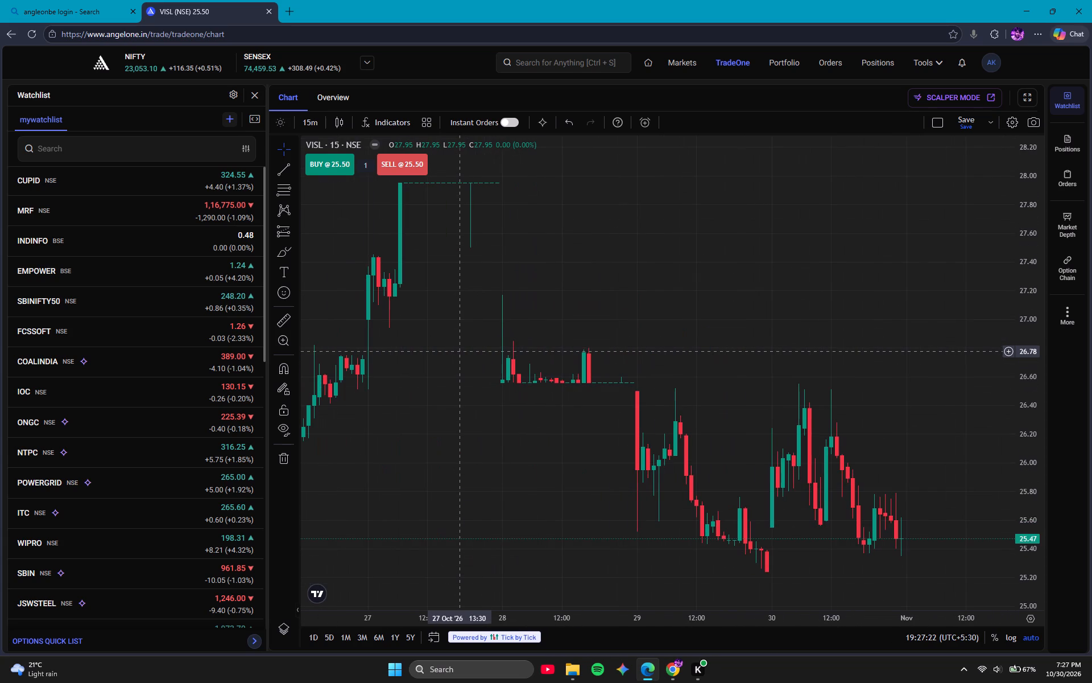
Compare the 15-minute charts of the watchlist stocks IOC, EMPOWER and CUPID, one after another.
left_click(127, 280)
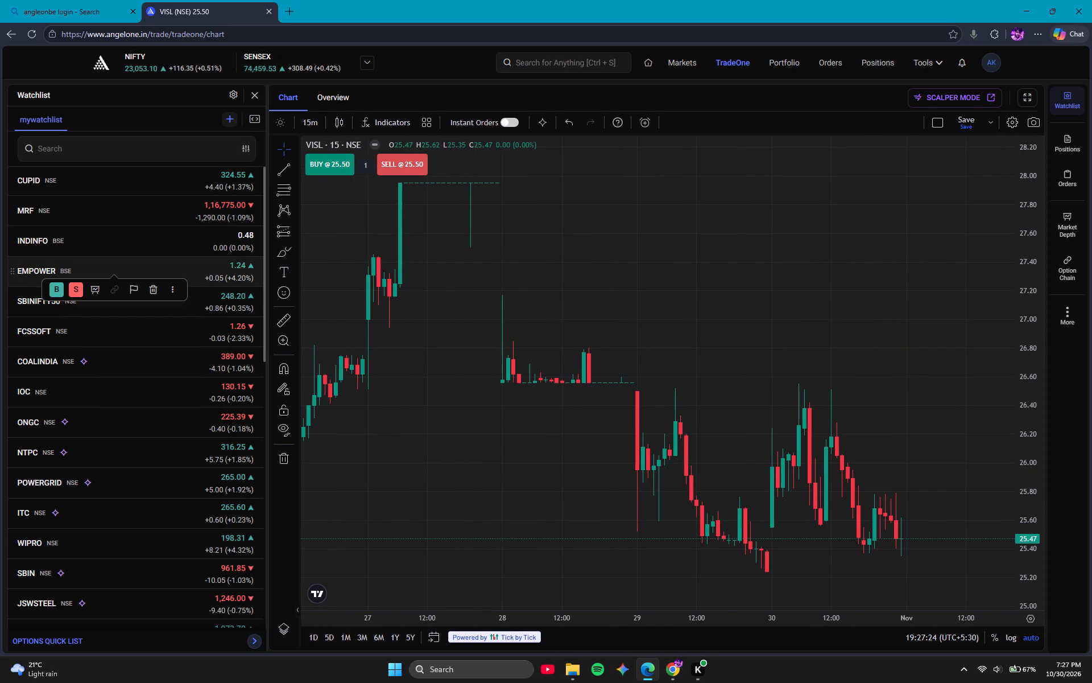
left_click(26, 391)
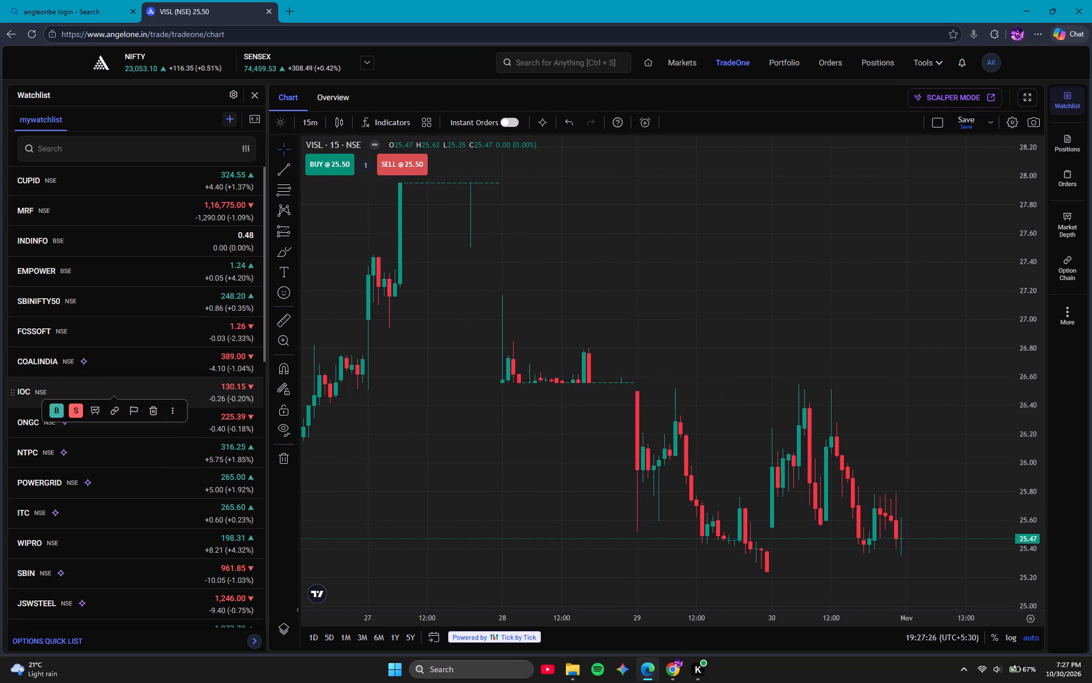
left_click(134, 269)
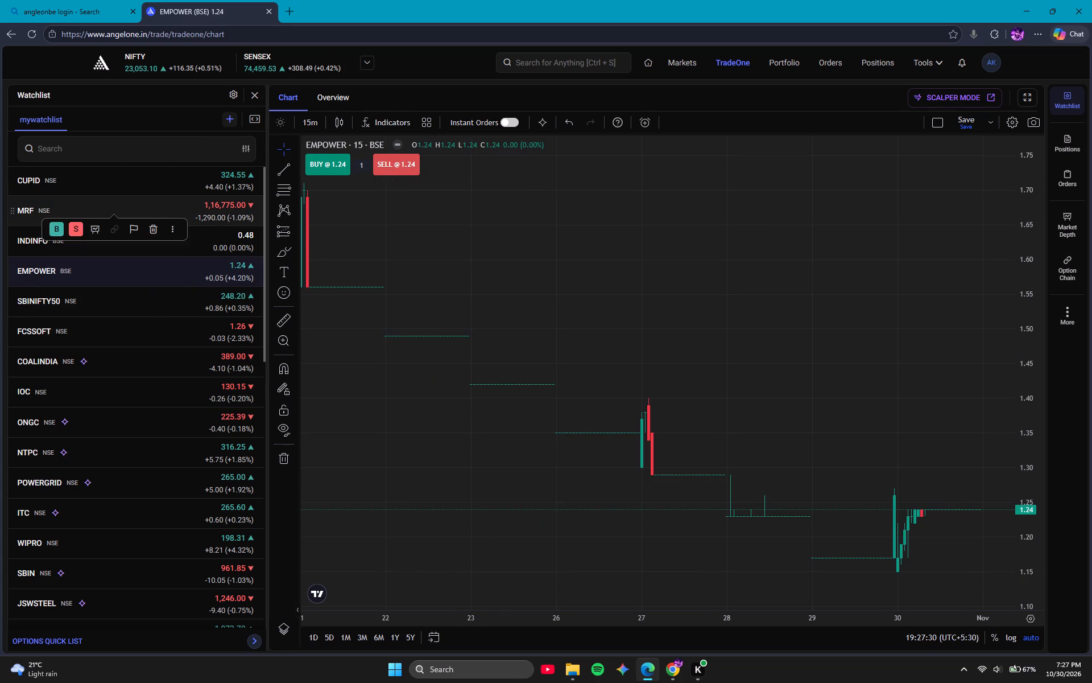
left_click(204, 184)
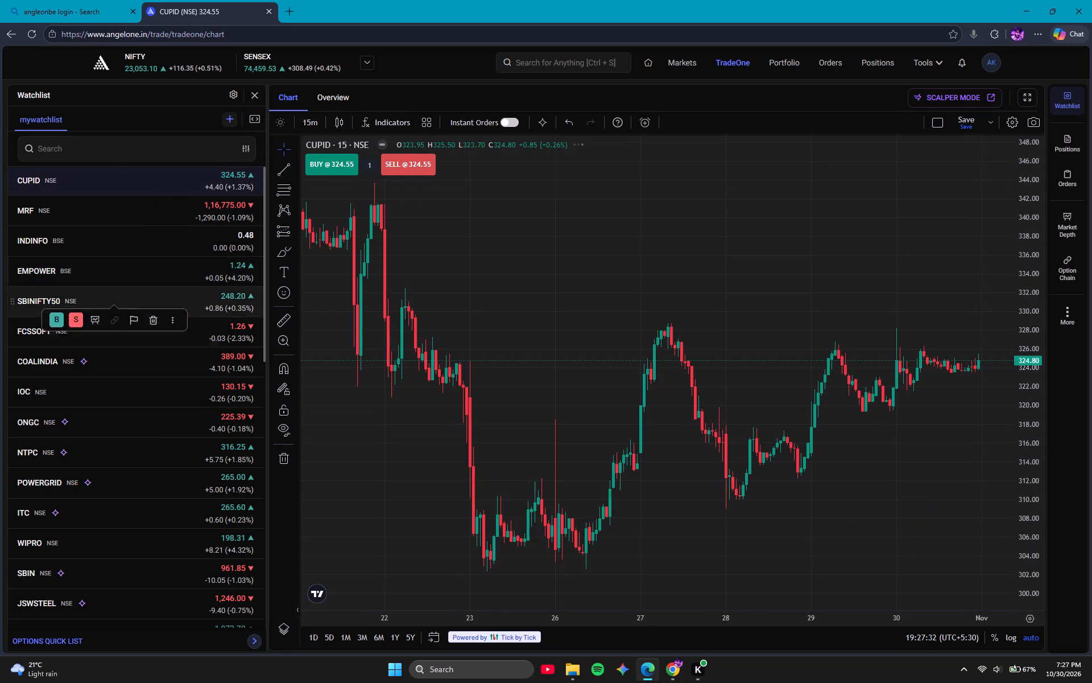
Reopen the IOC chart from the watchlist and examine its late-October 15-minute candles at several time scales.
left_click(127, 385)
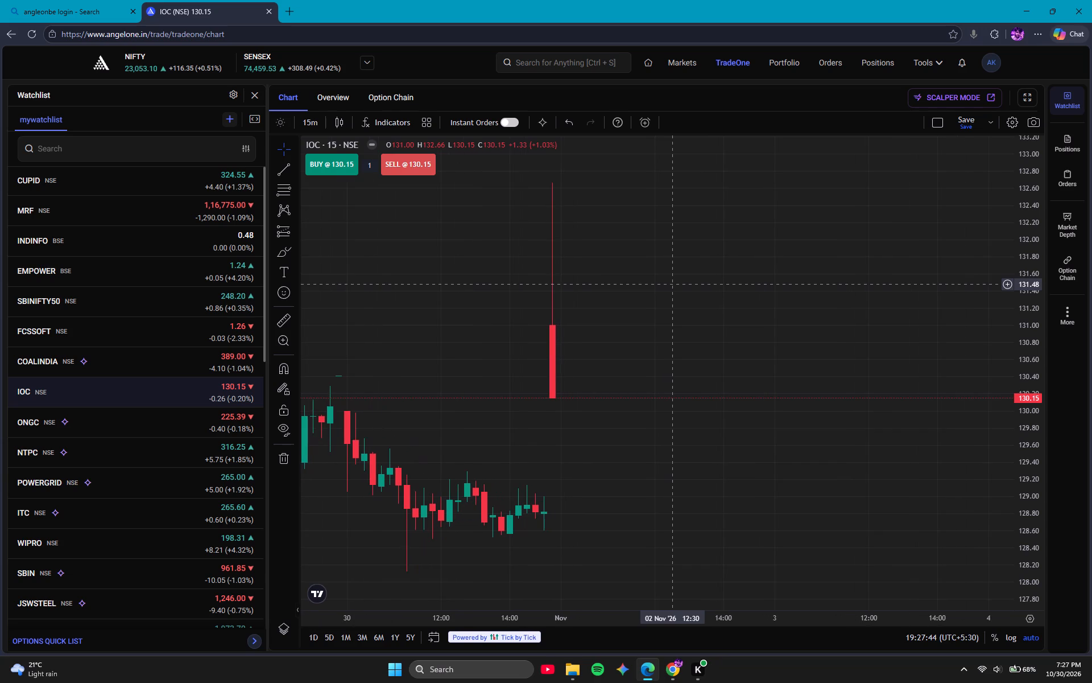
scroll(653, 200, "down", 1)
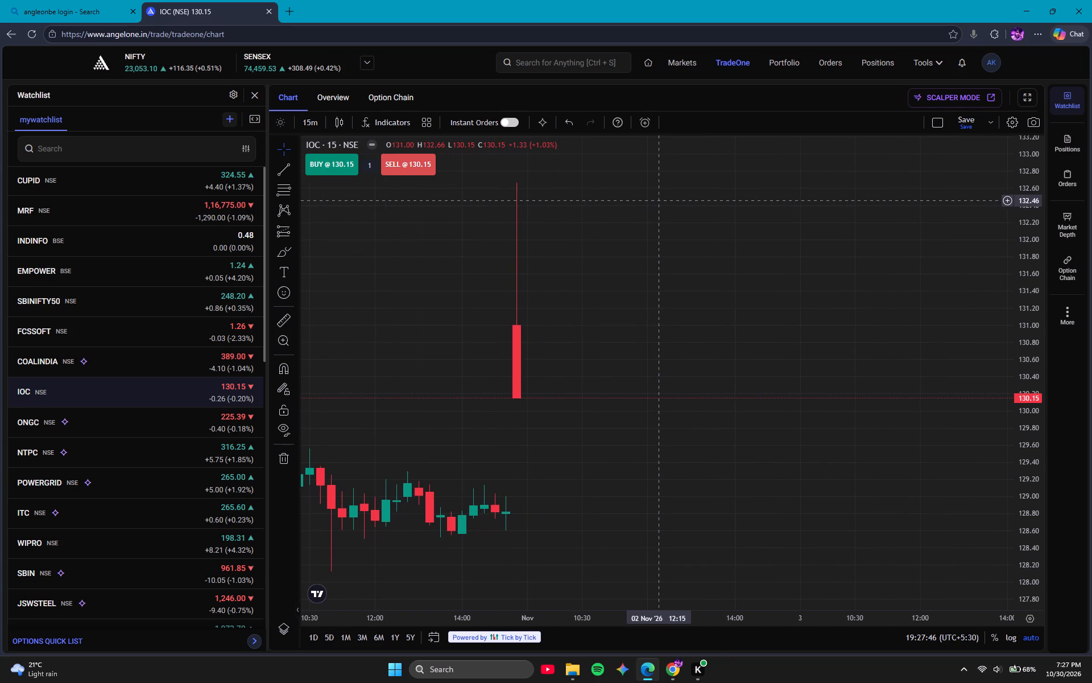
scroll(522, 492, "down", 6)
scroll(522, 492, "left", 7)
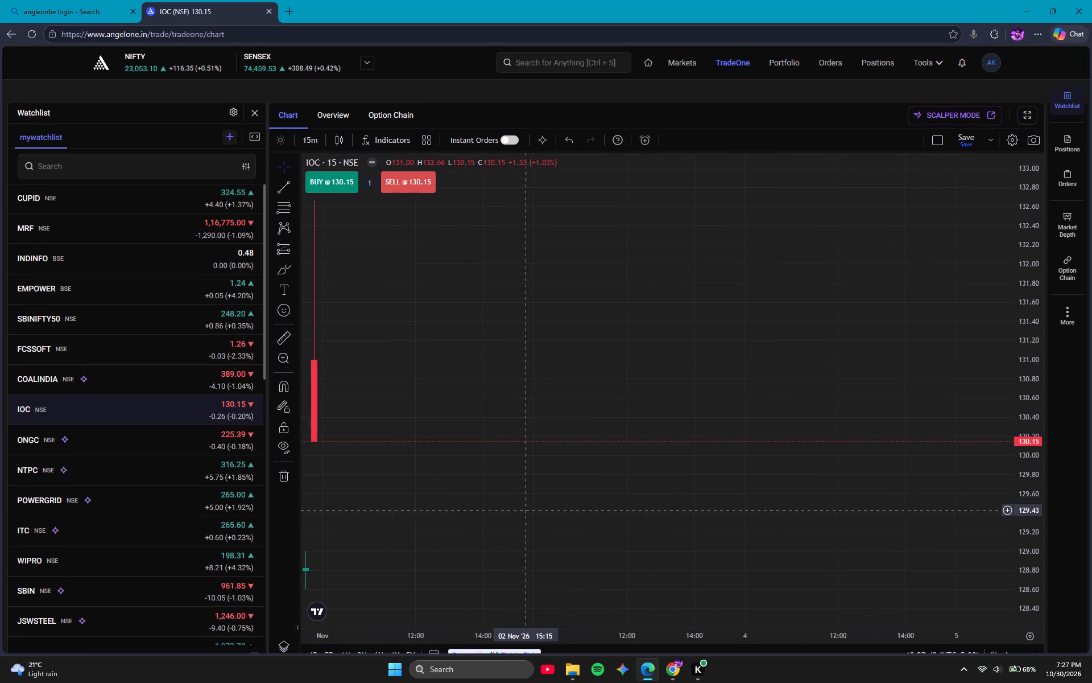
scroll(522, 492, "left", 1)
scroll(522, 492, "right", 8)
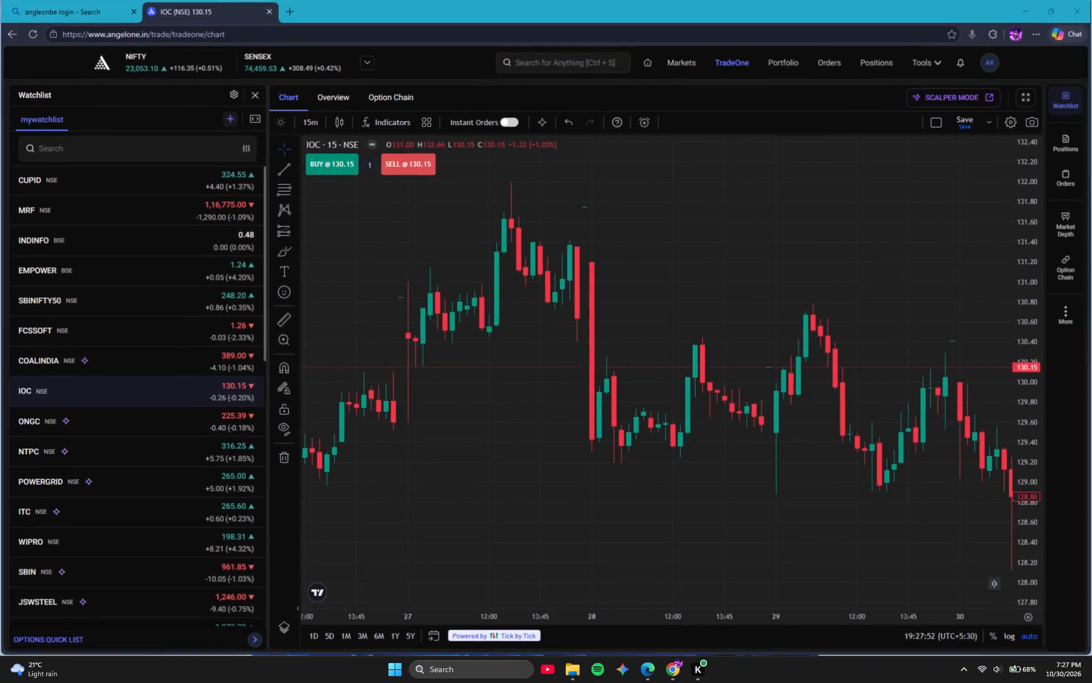
scroll(510, 449, "left", 9)
scroll(510, 449, "down", 2)
scroll(510, 449, "up", 1)
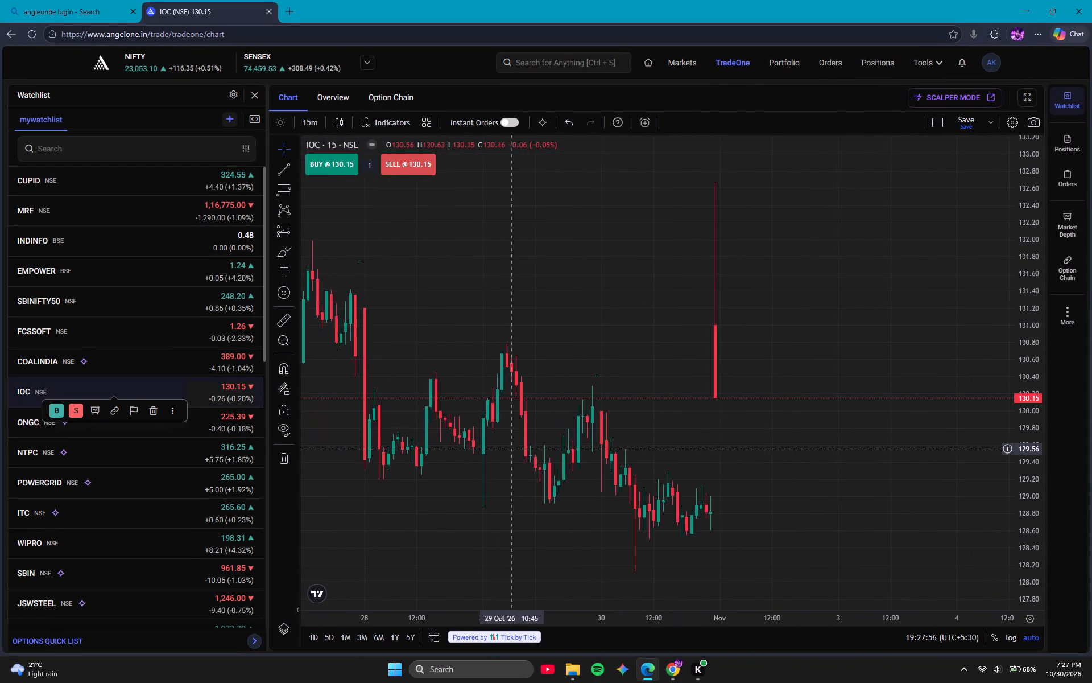
scroll(510, 449, "up", 1)
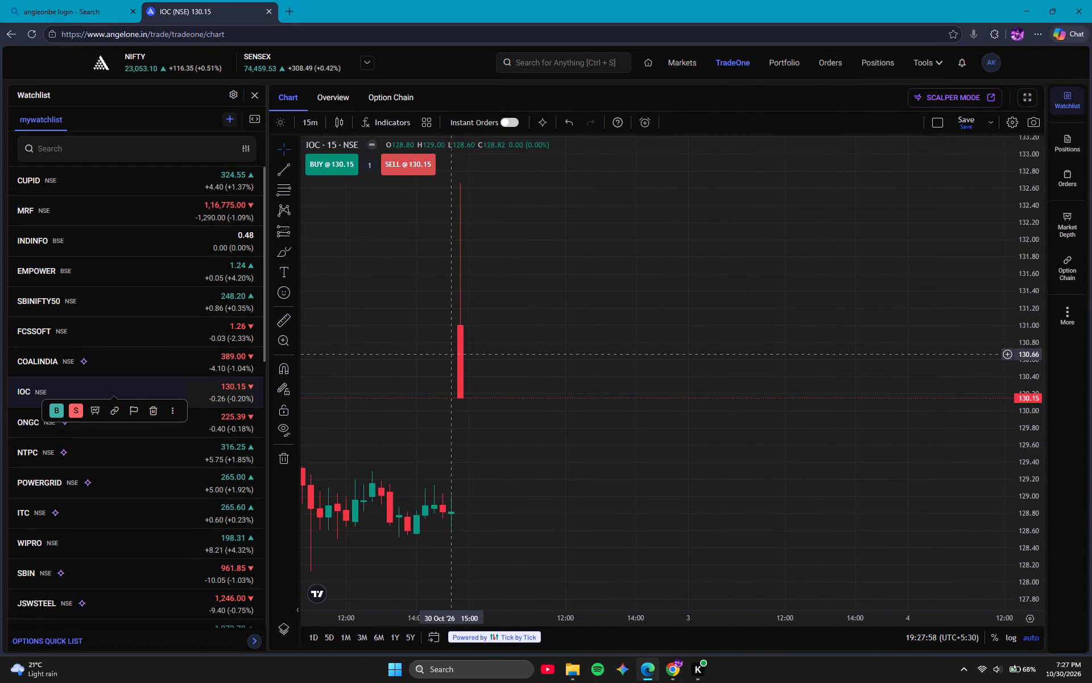
scroll(455, 354, "down", 1)
Magnify a small area of IOC's 30 October candles with the Zoom In tool, and zoom back out.
left_click(282, 341)
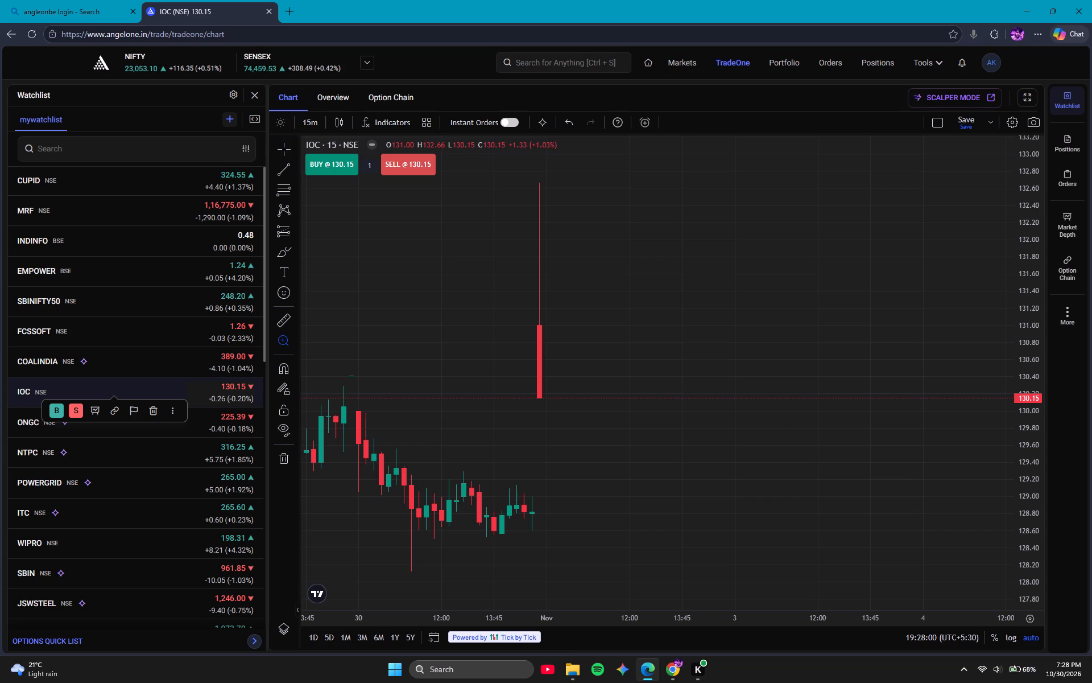
left_click(523, 483)
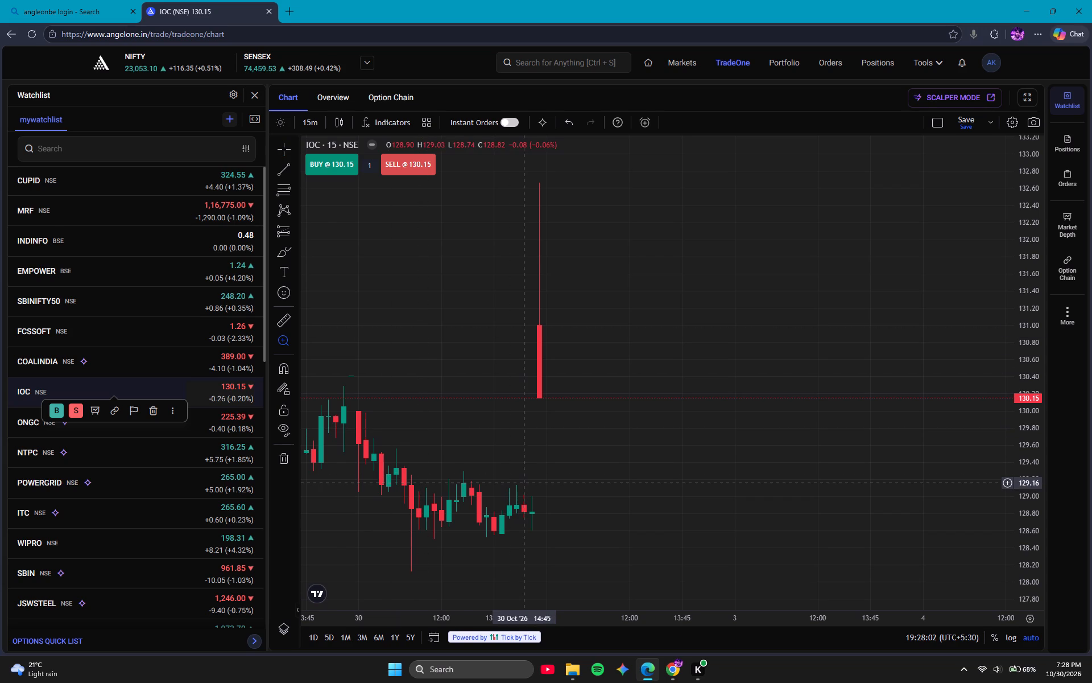
left_click(519, 503)
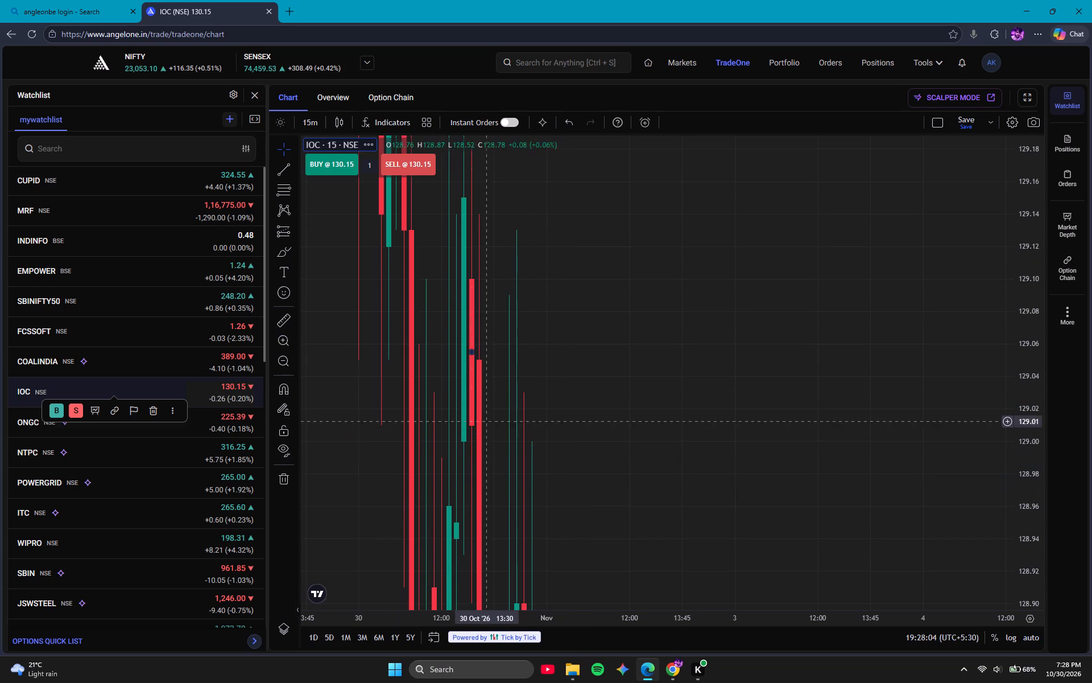
left_click_drag(466, 365, 570, 517)
left_click(280, 364)
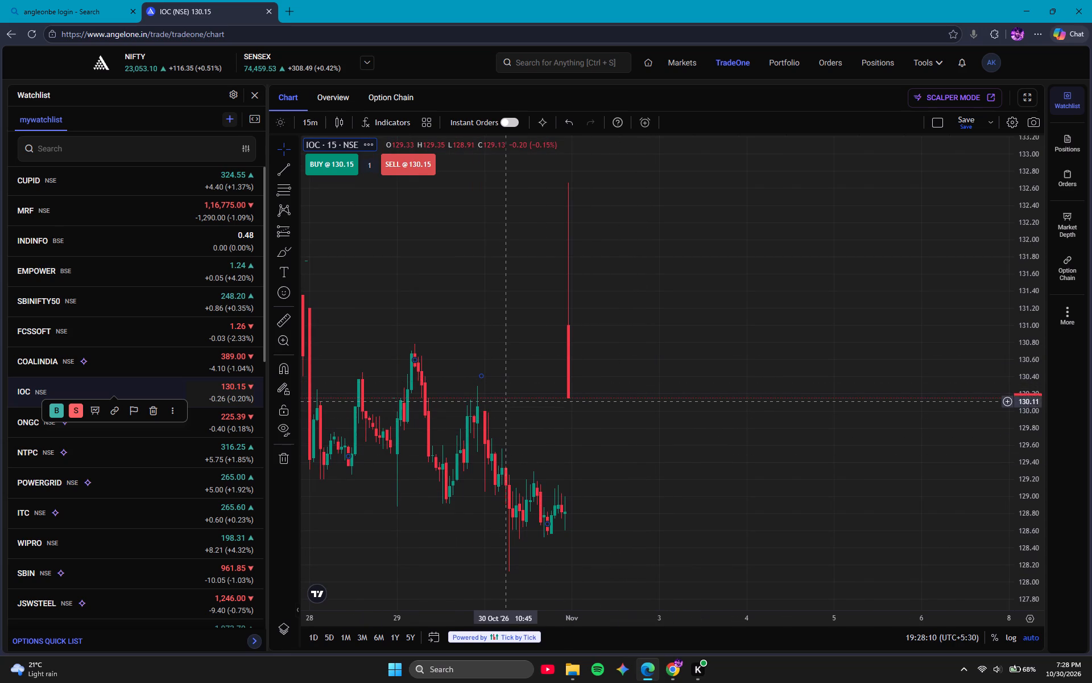
Examine the IOC 15-minute price history from the end of October back to early September.
left_click(479, 376)
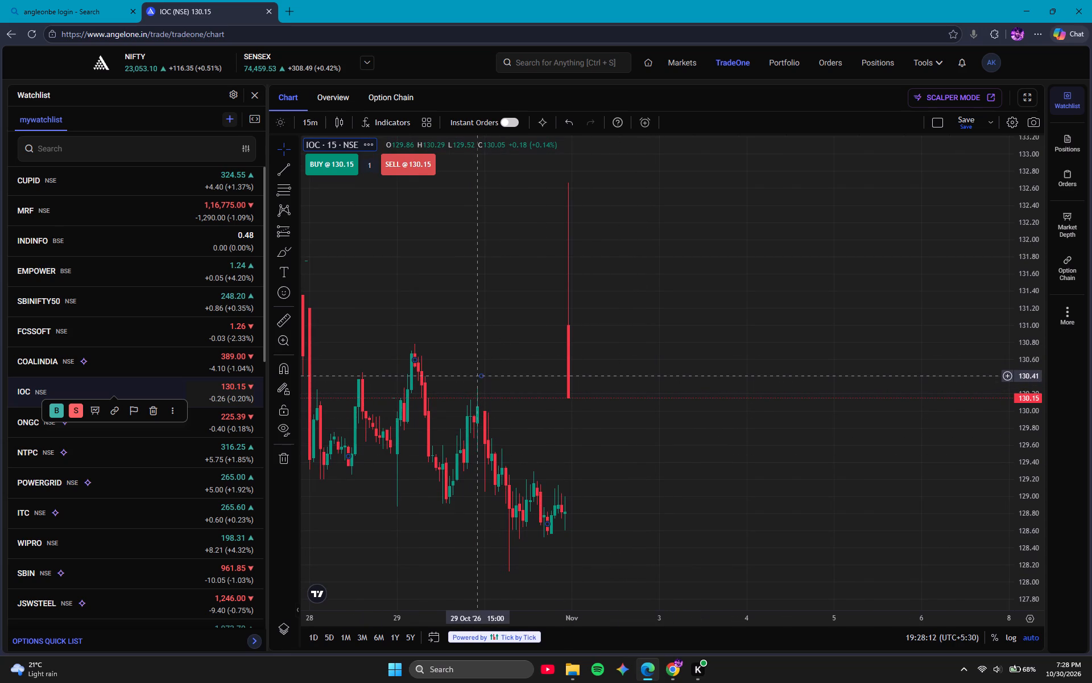
left_click_drag(482, 375, 582, 460)
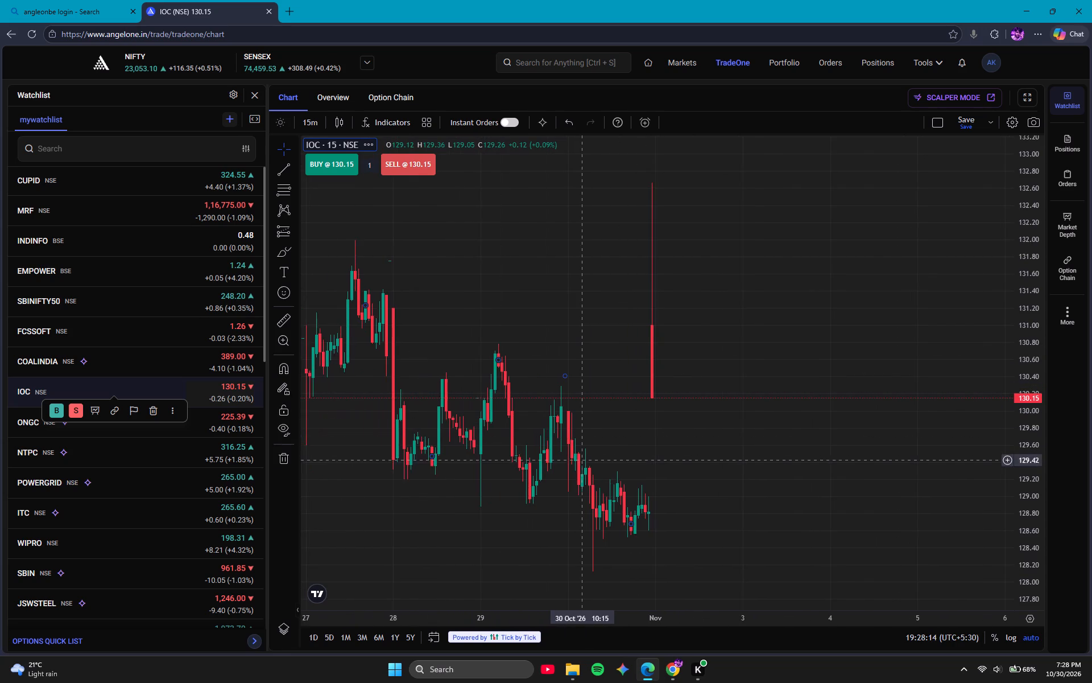
left_click_drag(582, 460, 513, 431)
scroll(513, 431, "right", 9)
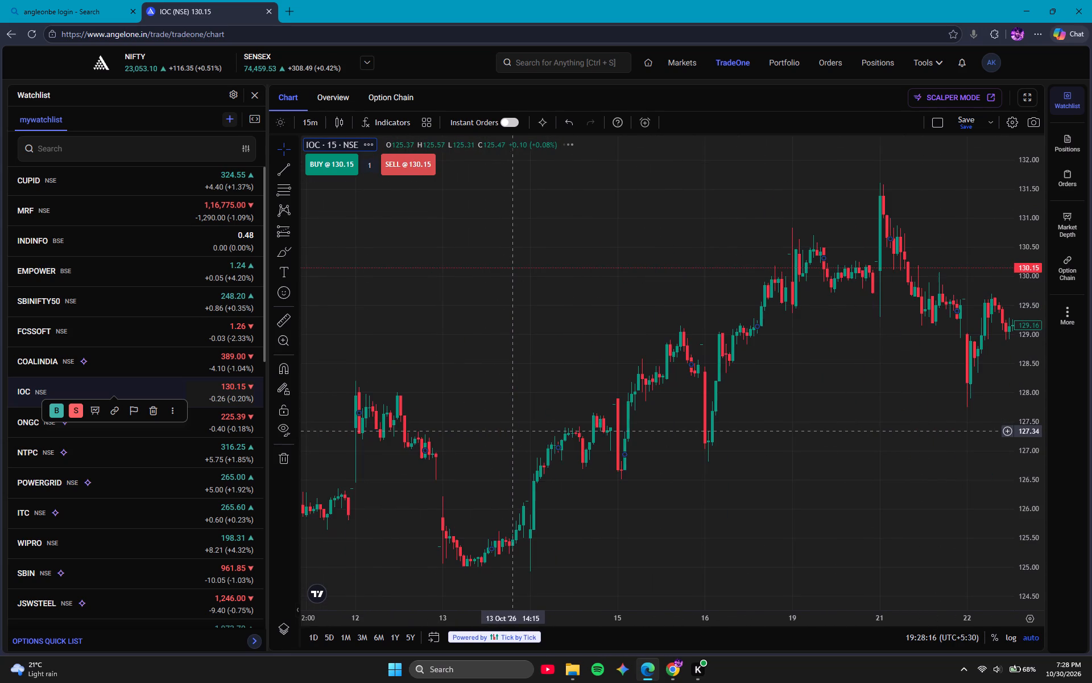
scroll(513, 431, "right", 5)
scroll(513, 431, "left", 5)
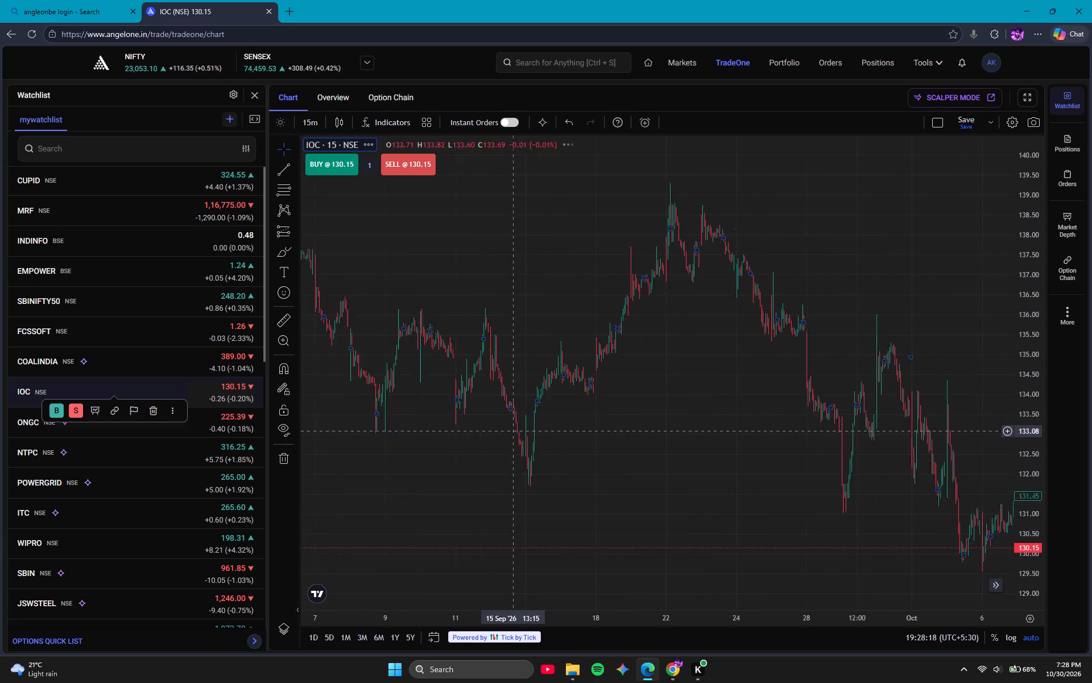
scroll(513, 431, "left", 4)
Switch to Chrome and look over the résumé PDF down to the achievements and certifications section.
left_click(682, 668)
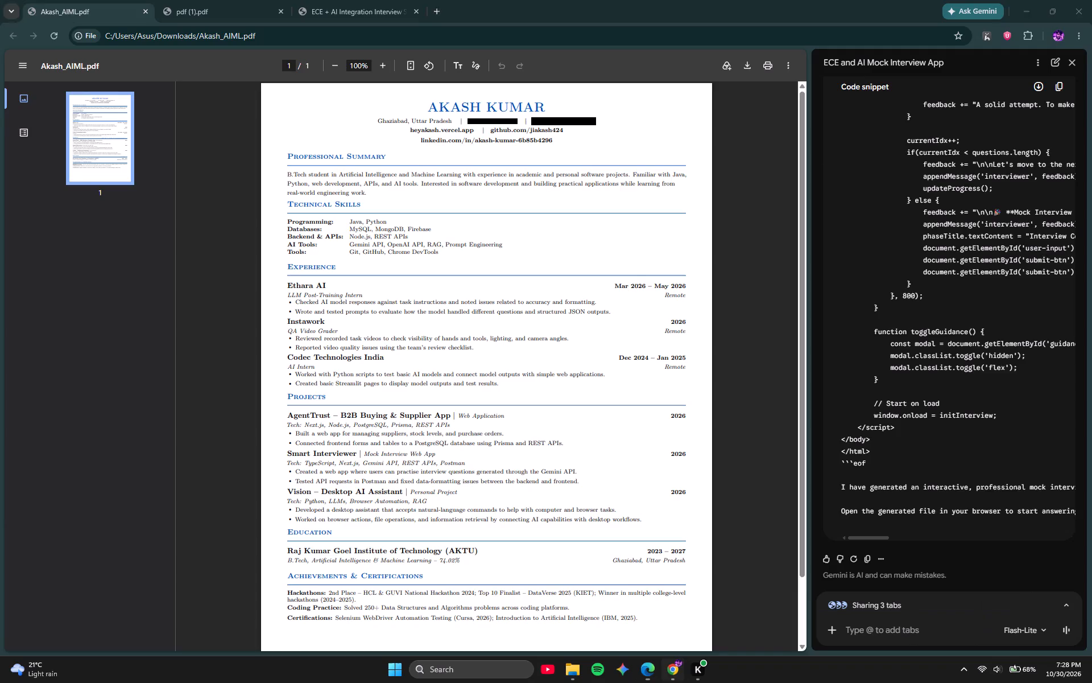
scroll(665, 516, "down", 5)
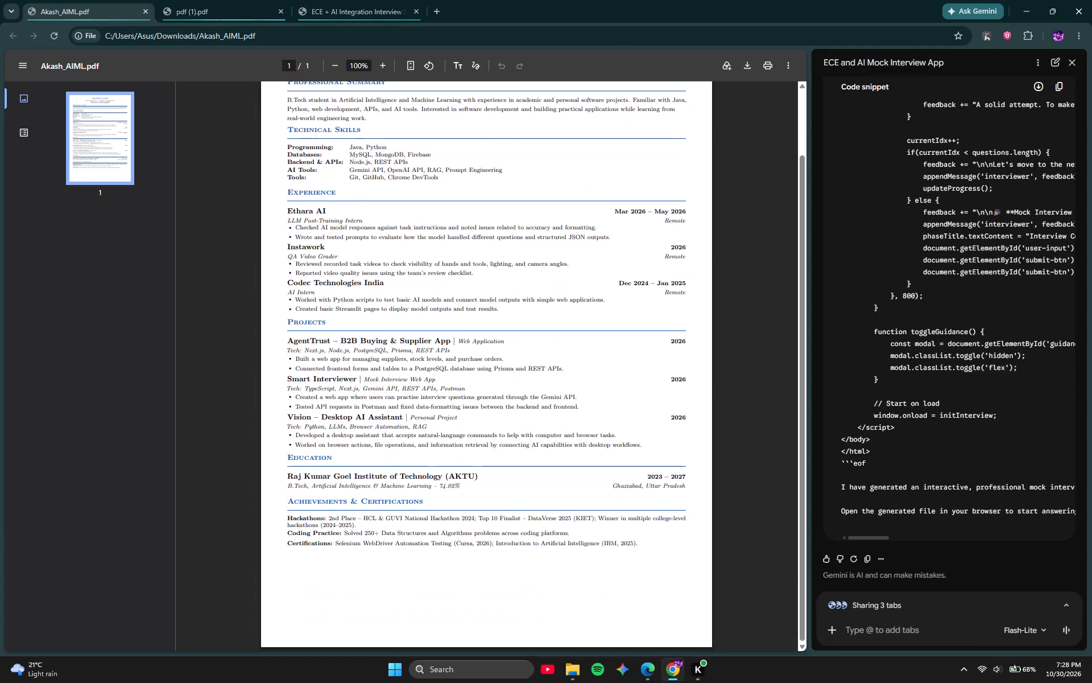
scroll(665, 516, "up", 8)
scroll(665, 516, "down", 6)
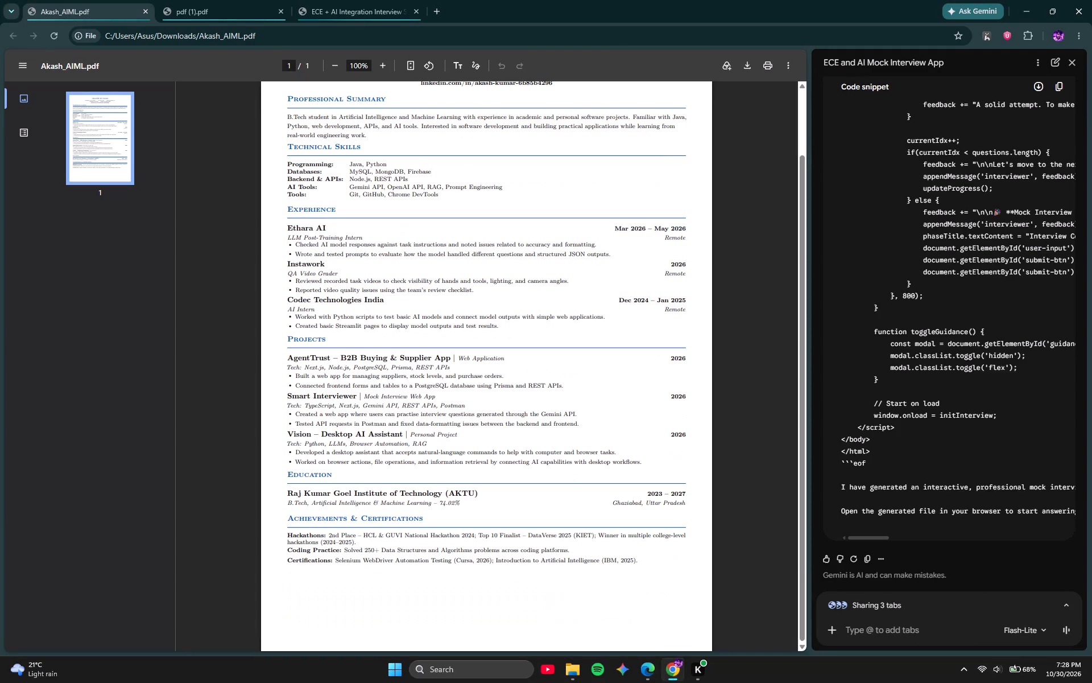
Return to the IOC chart in Edge and examine its October price swings, from early October to the latest candle.
left_click(651, 665)
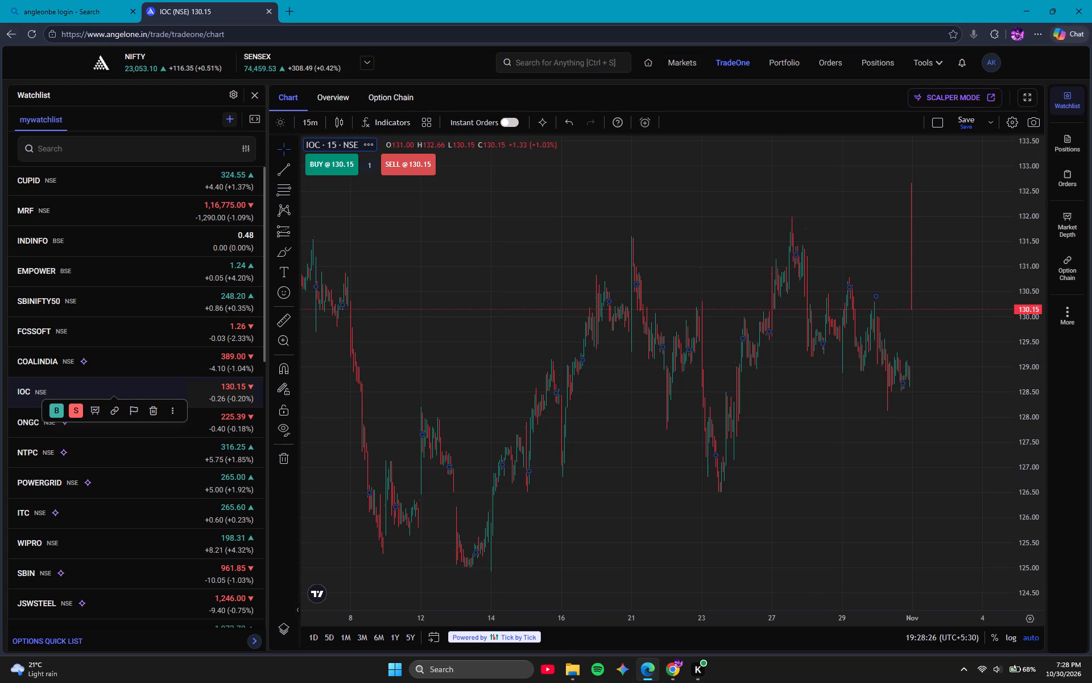
scroll(585, 456, "left", 3)
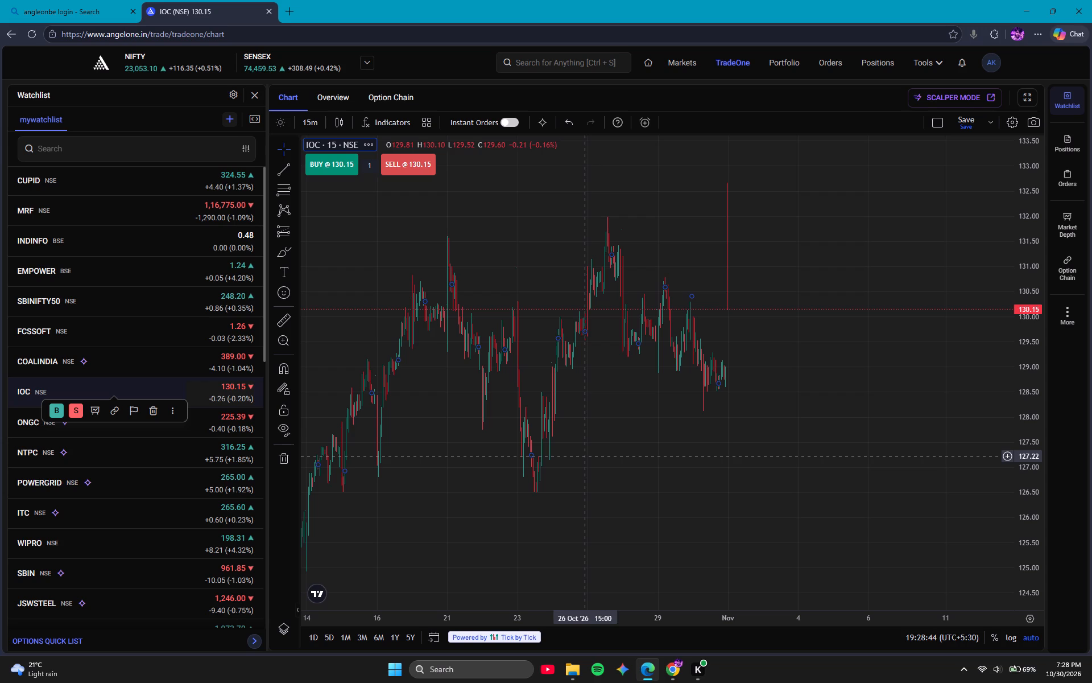
scroll(667, 406, "right", 4)
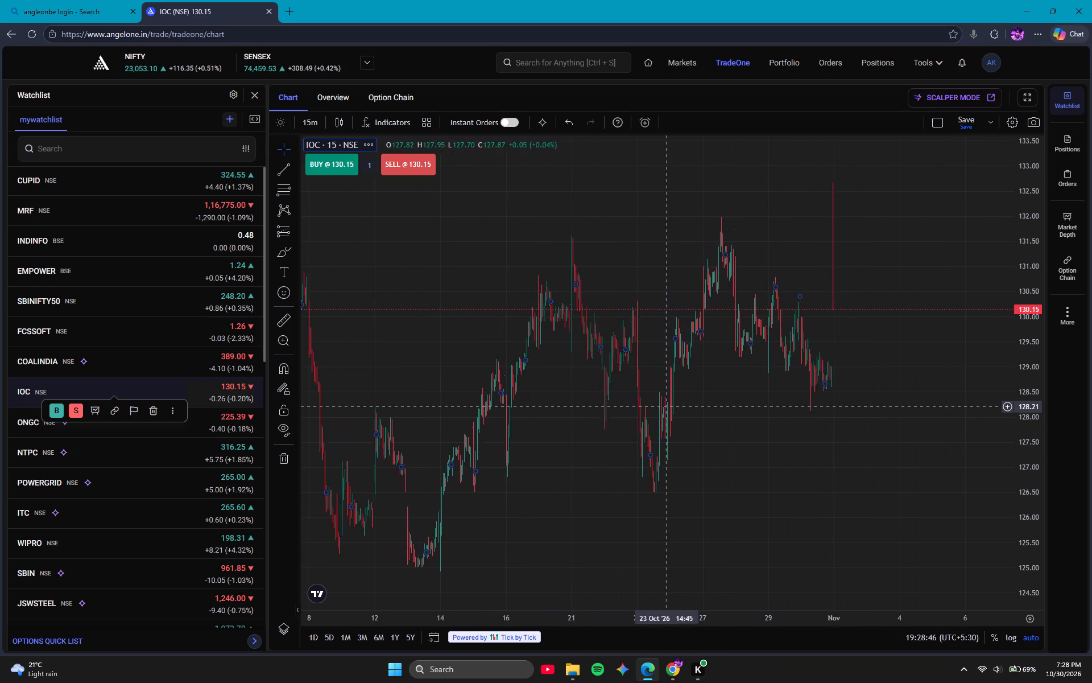
scroll(667, 406, "right", 4)
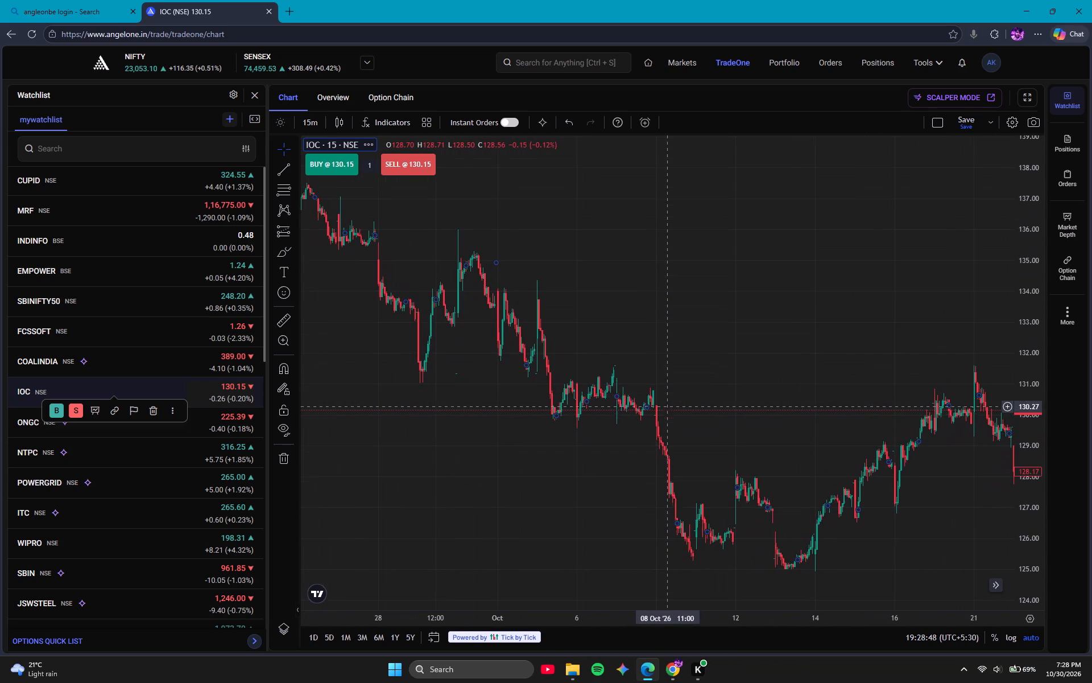
scroll(667, 406, "left", 9)
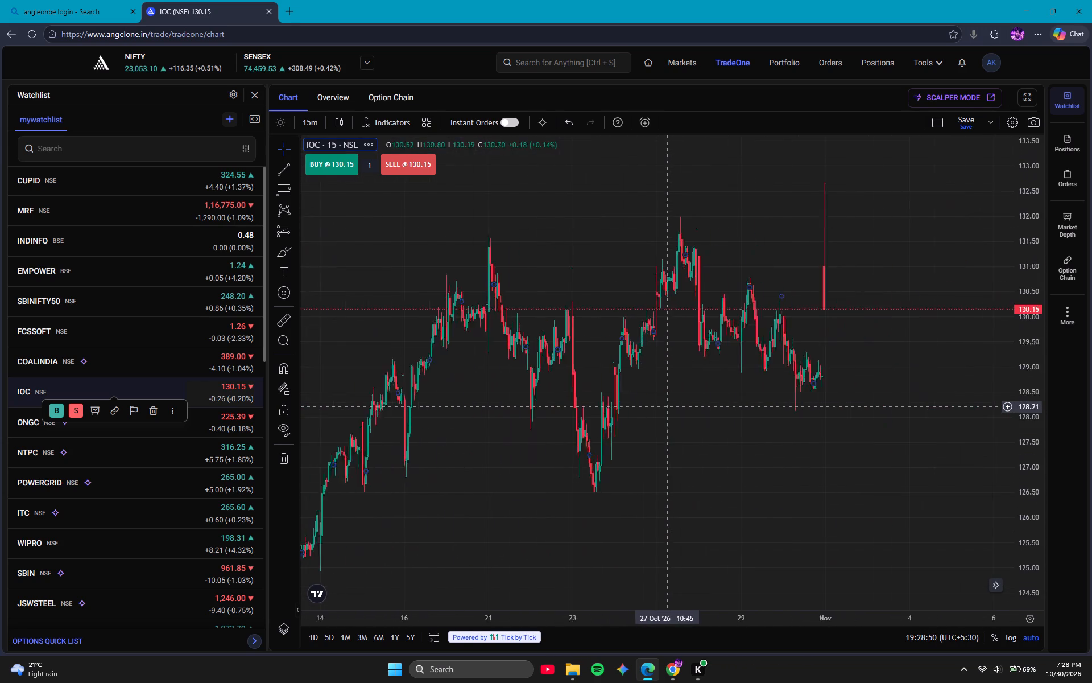
scroll(667, 406, "left", 1)
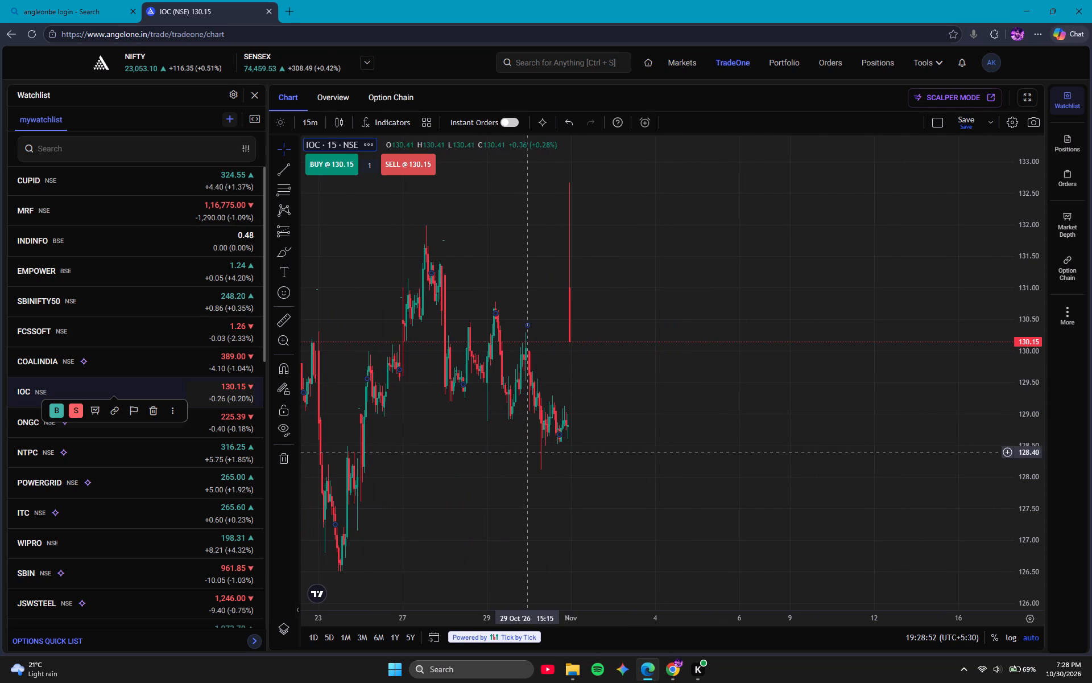
left_click(559, 450)
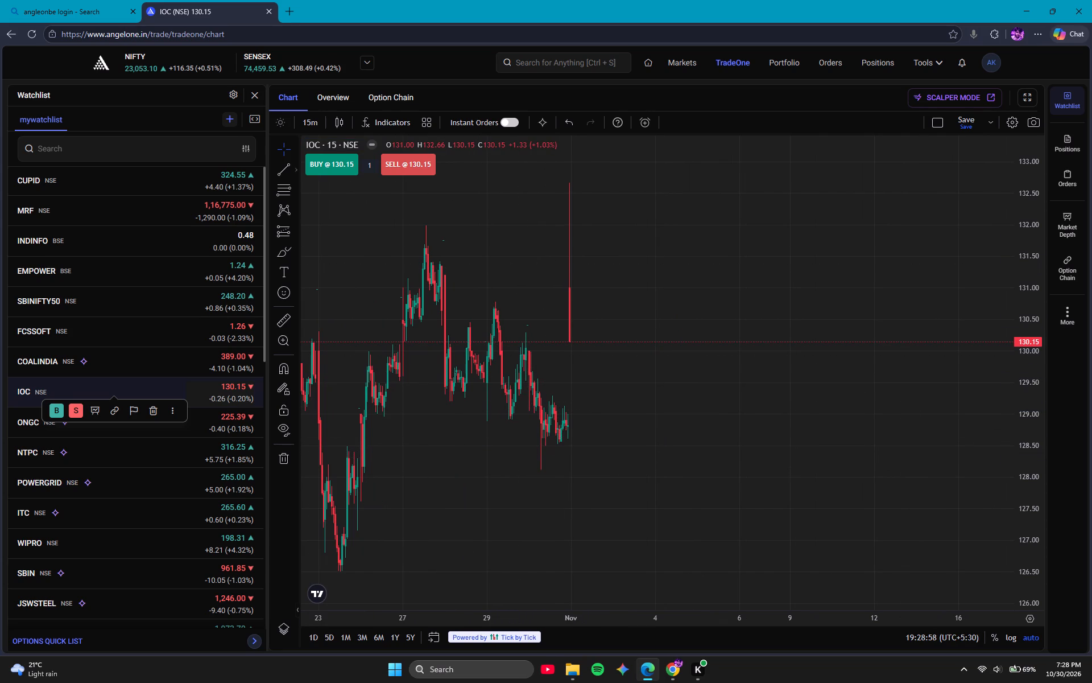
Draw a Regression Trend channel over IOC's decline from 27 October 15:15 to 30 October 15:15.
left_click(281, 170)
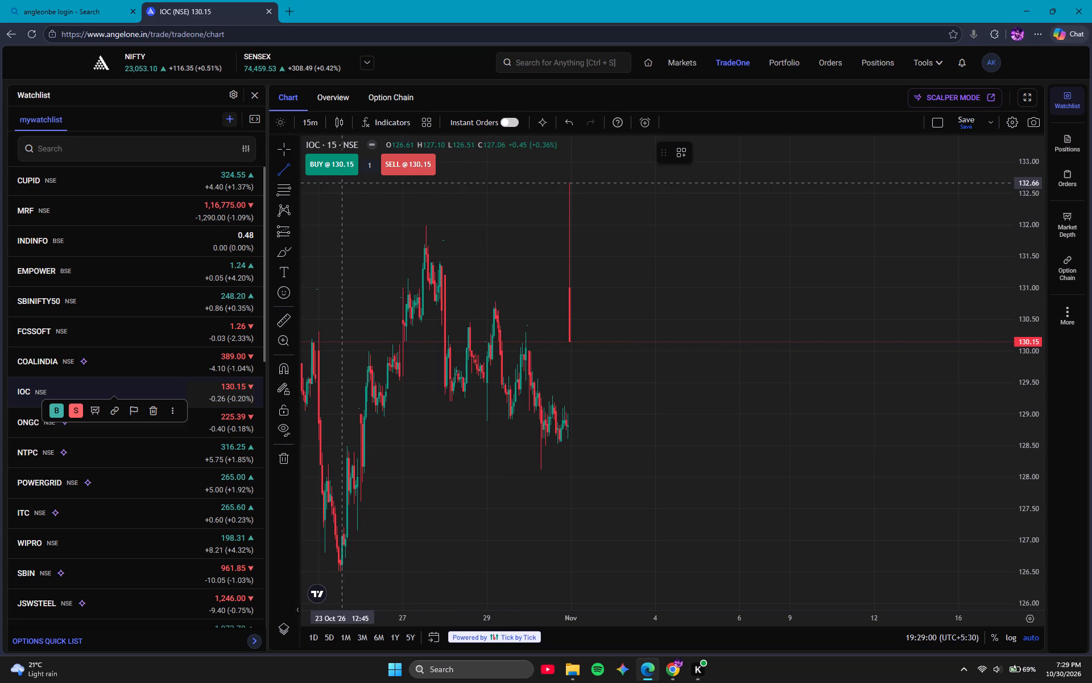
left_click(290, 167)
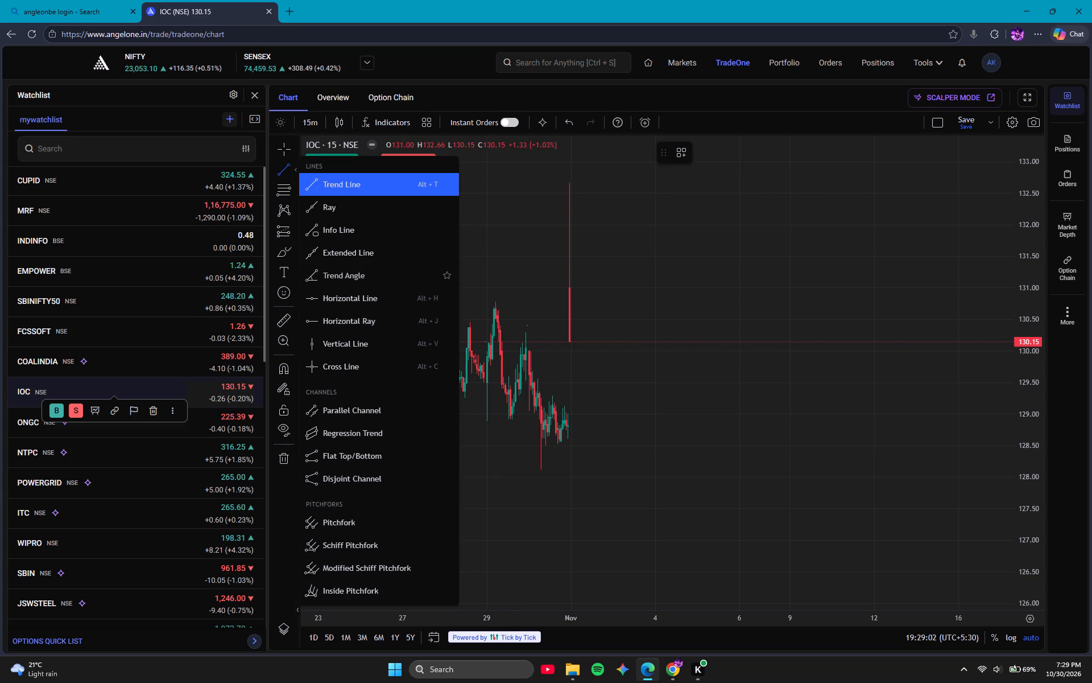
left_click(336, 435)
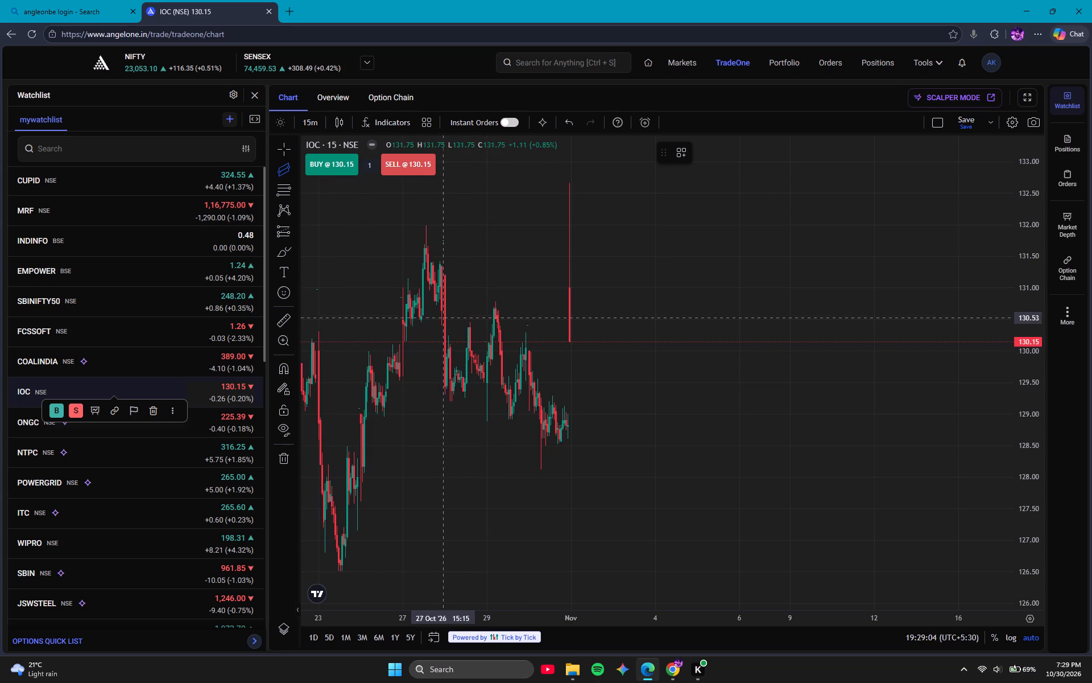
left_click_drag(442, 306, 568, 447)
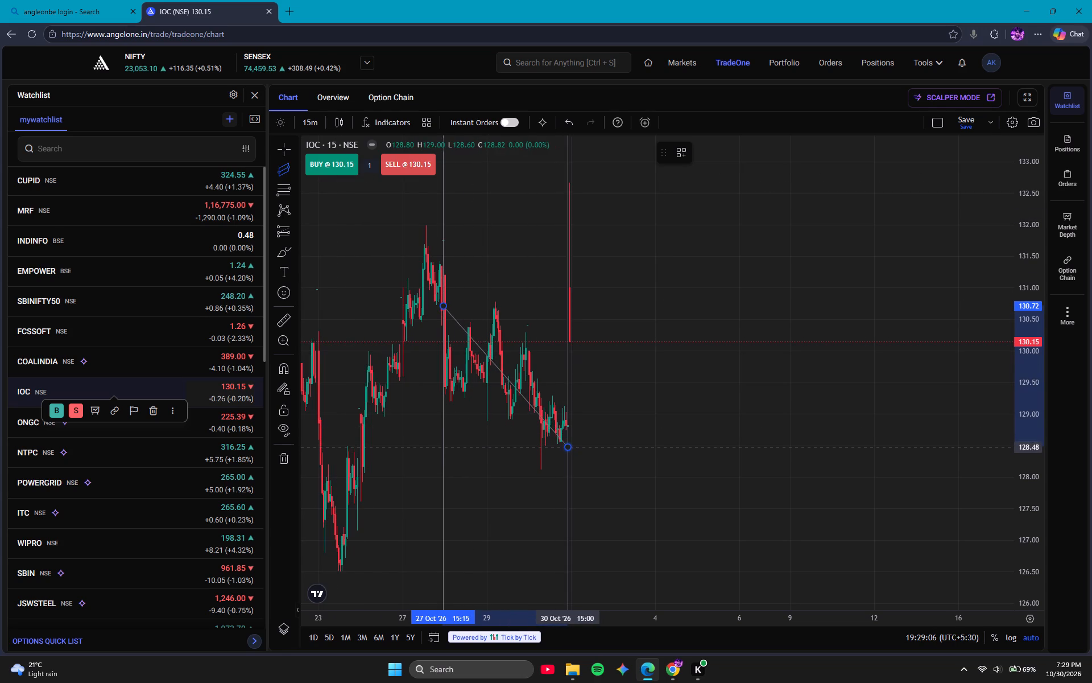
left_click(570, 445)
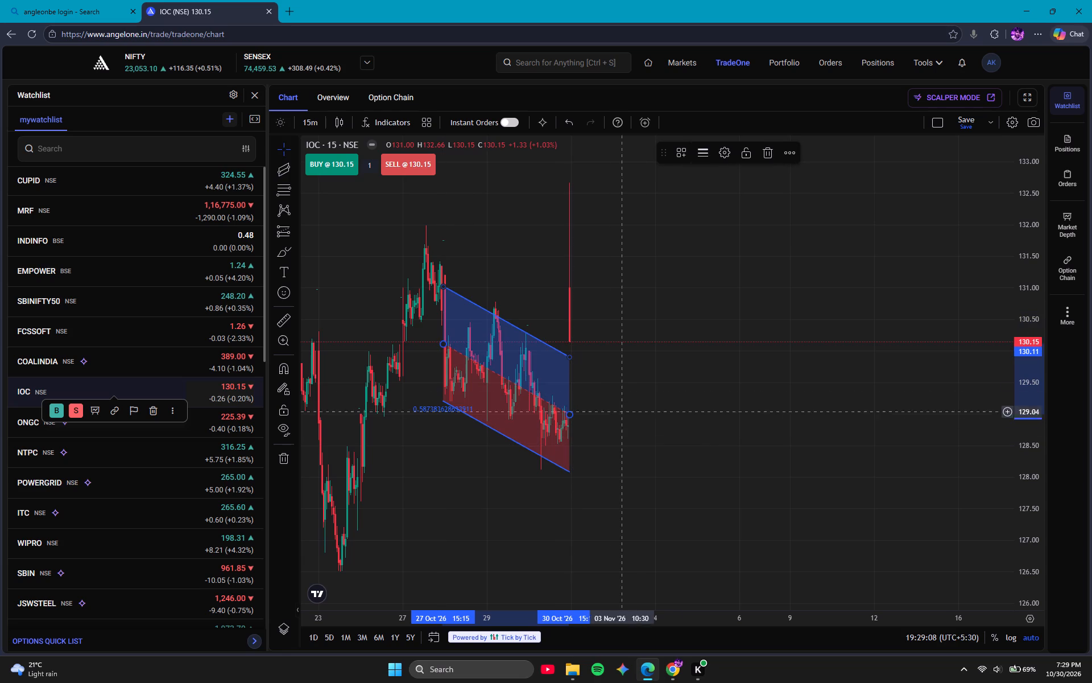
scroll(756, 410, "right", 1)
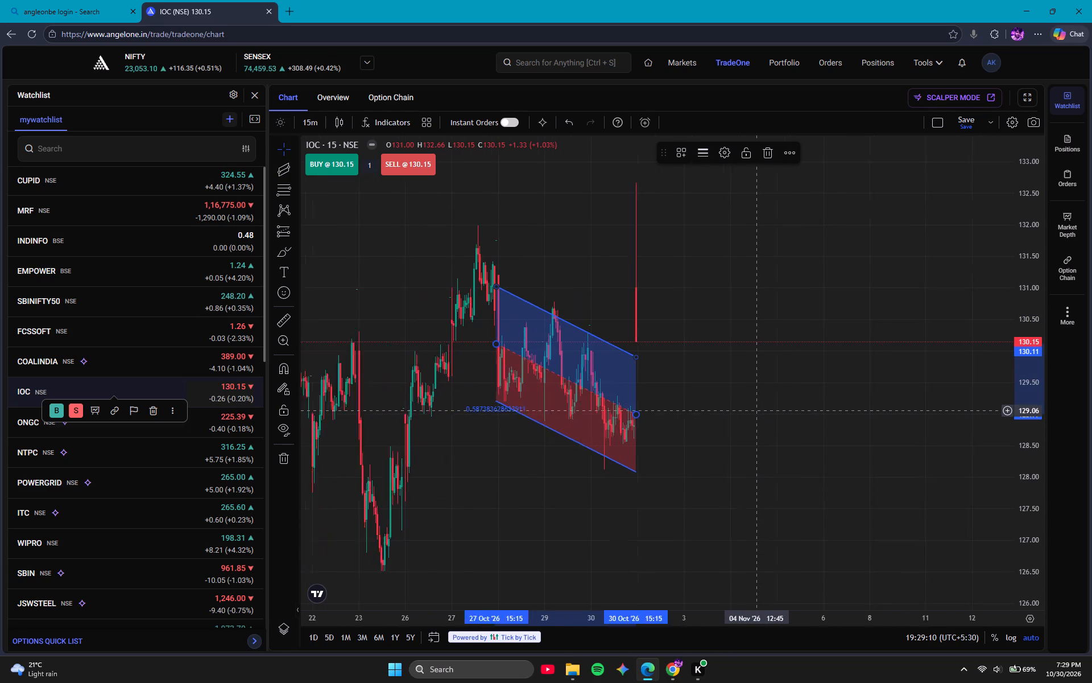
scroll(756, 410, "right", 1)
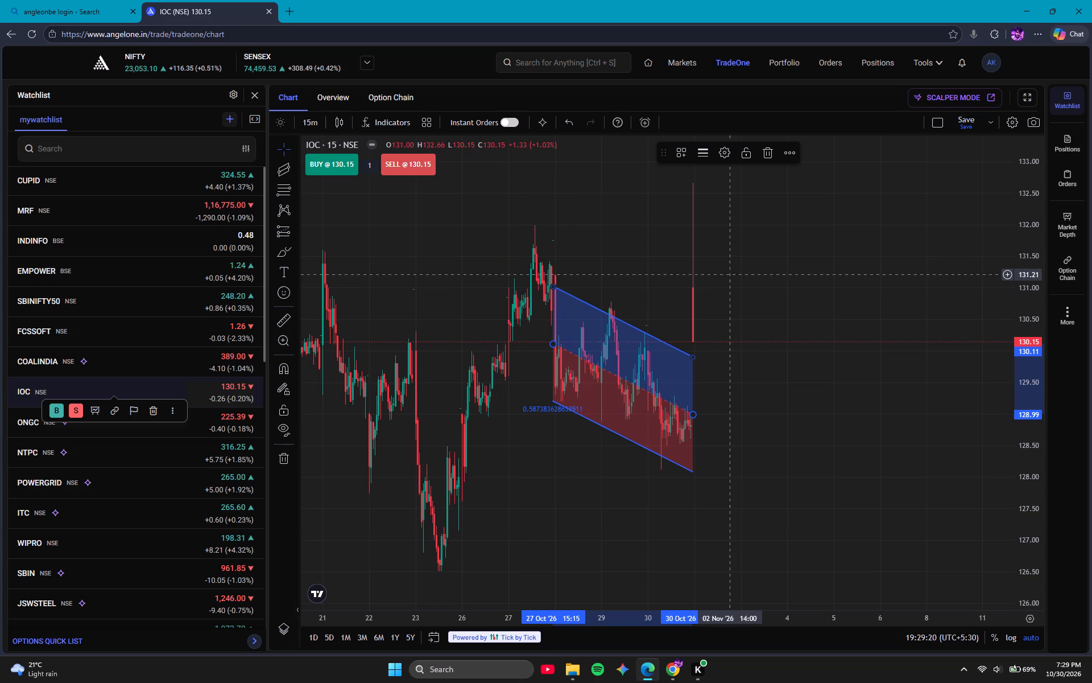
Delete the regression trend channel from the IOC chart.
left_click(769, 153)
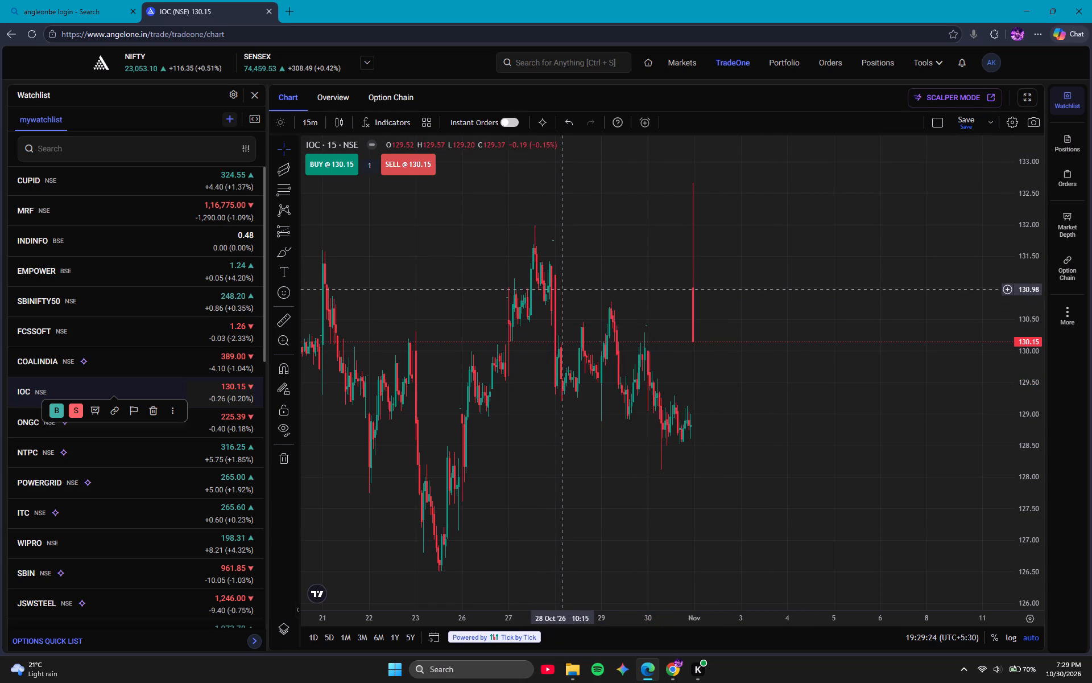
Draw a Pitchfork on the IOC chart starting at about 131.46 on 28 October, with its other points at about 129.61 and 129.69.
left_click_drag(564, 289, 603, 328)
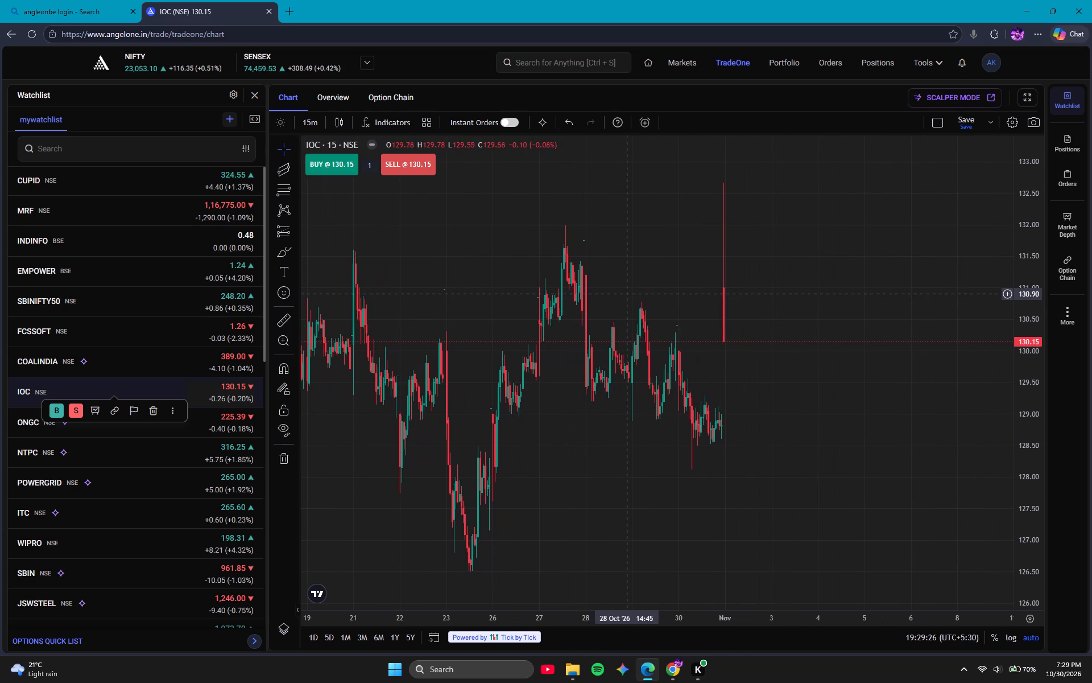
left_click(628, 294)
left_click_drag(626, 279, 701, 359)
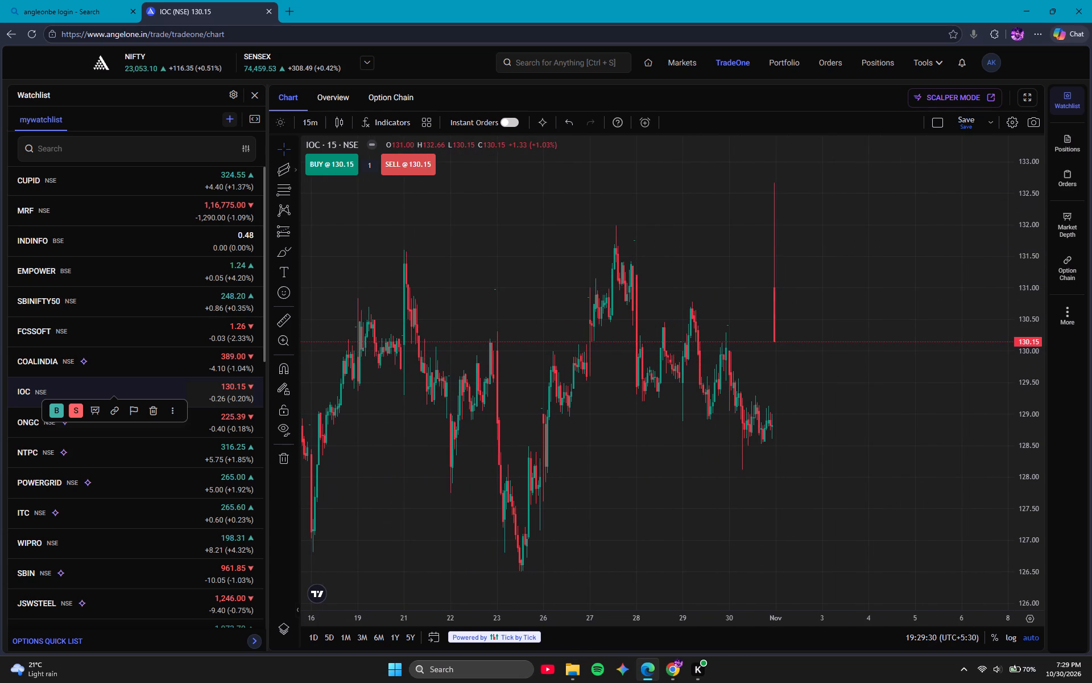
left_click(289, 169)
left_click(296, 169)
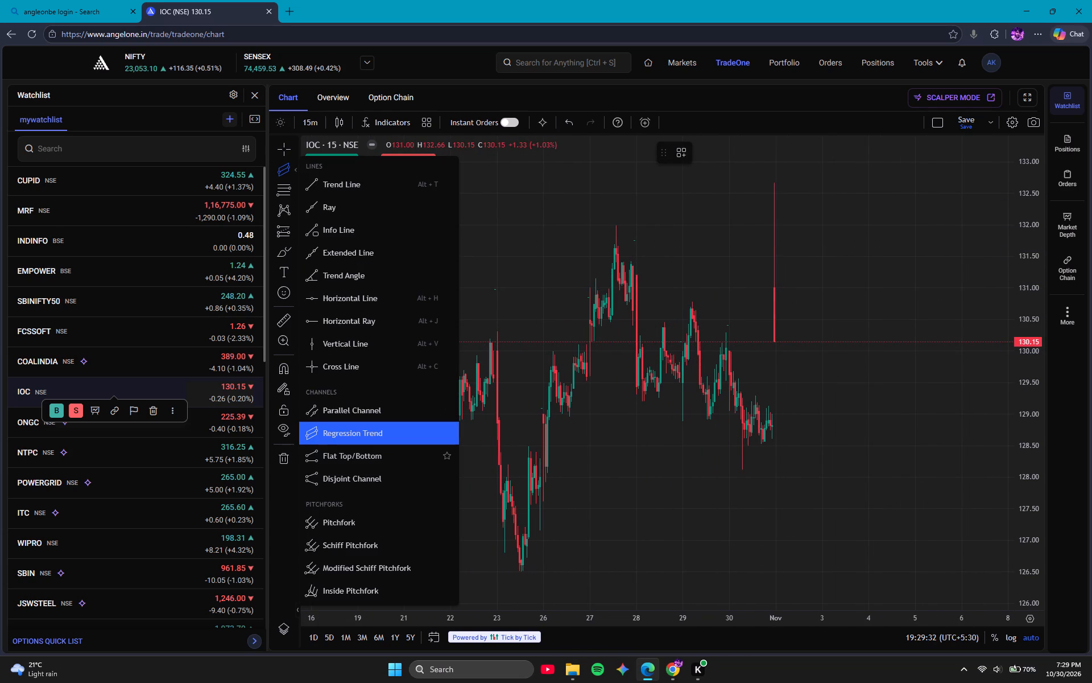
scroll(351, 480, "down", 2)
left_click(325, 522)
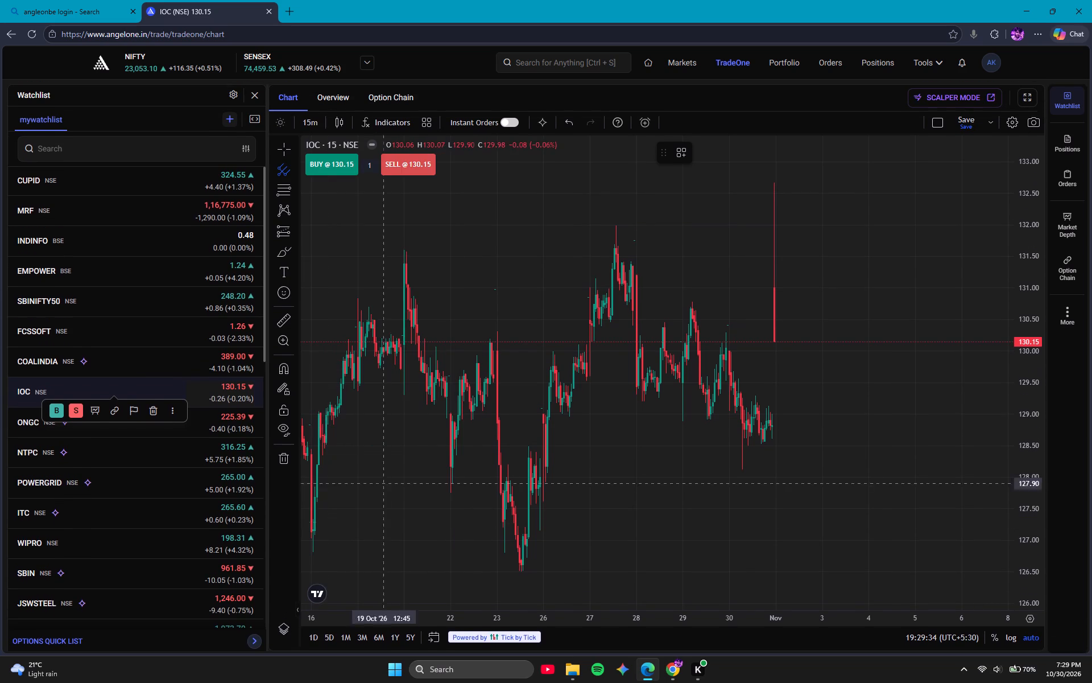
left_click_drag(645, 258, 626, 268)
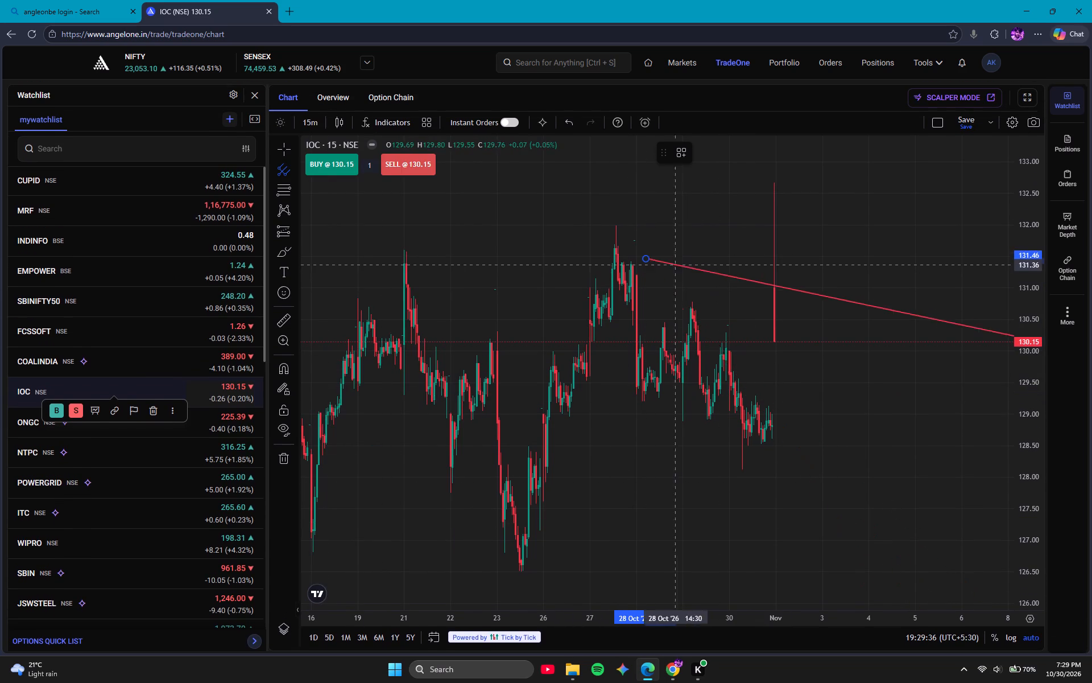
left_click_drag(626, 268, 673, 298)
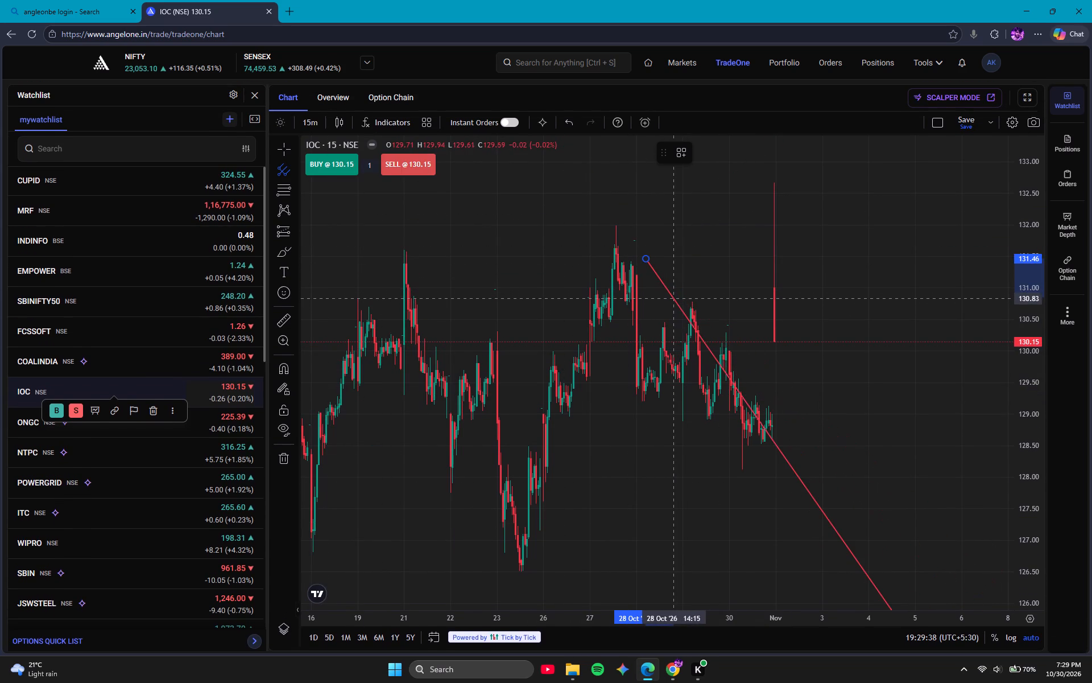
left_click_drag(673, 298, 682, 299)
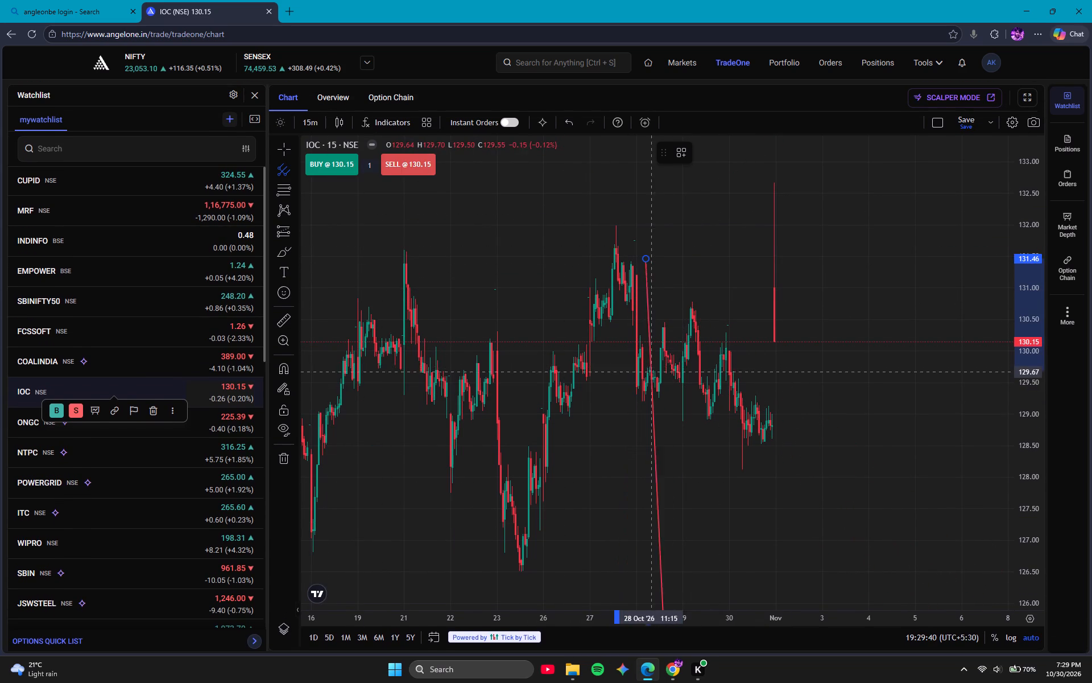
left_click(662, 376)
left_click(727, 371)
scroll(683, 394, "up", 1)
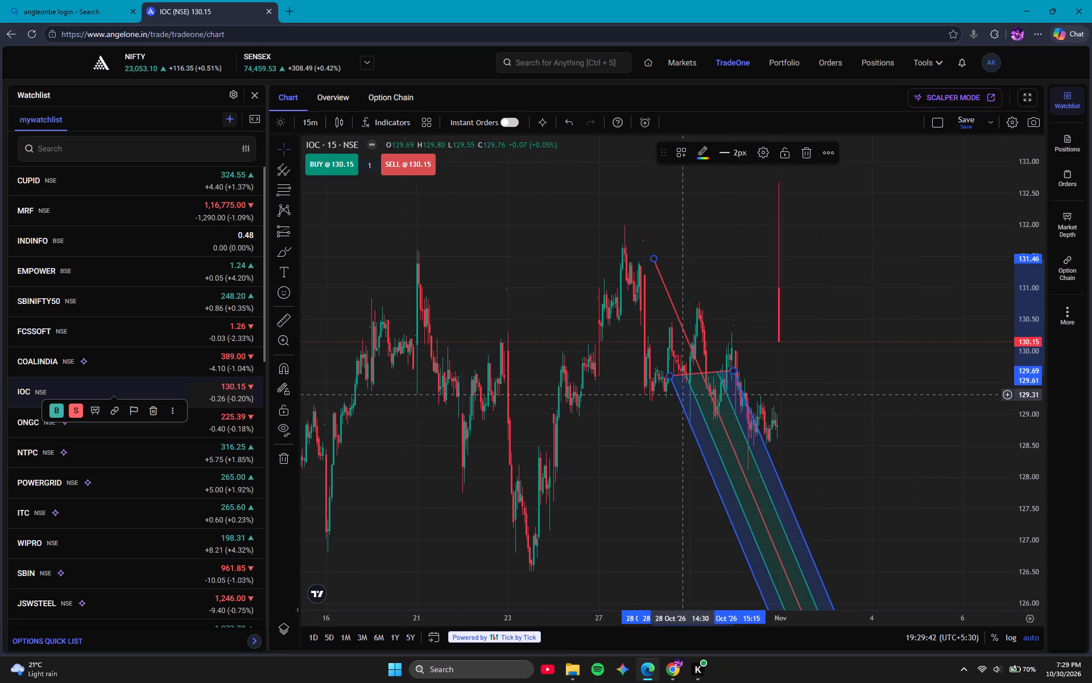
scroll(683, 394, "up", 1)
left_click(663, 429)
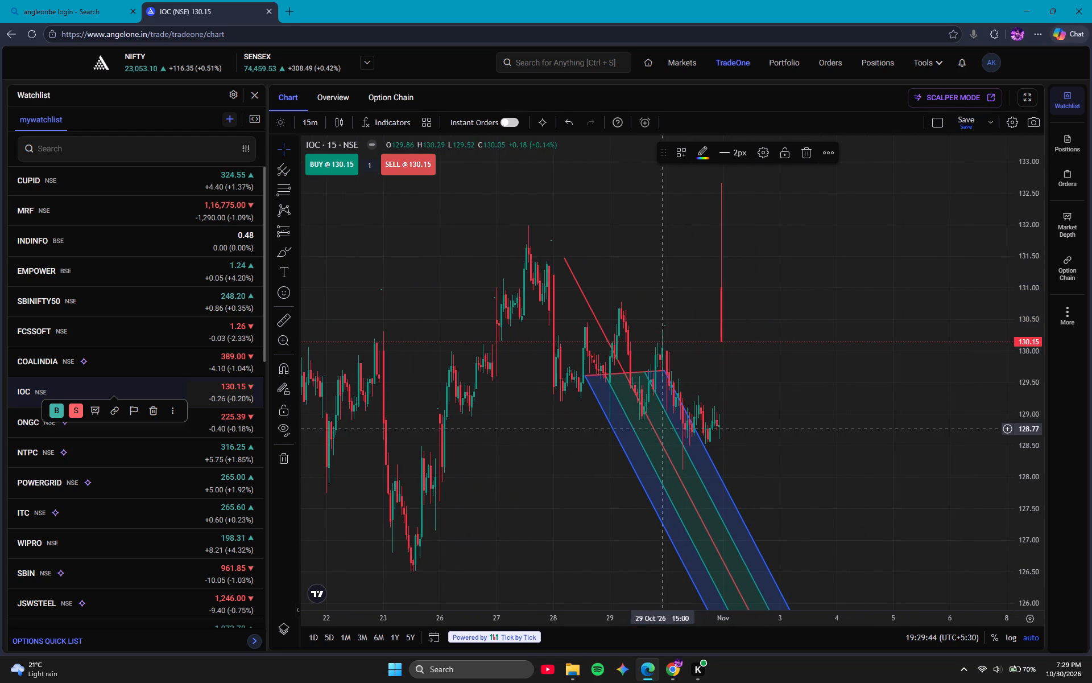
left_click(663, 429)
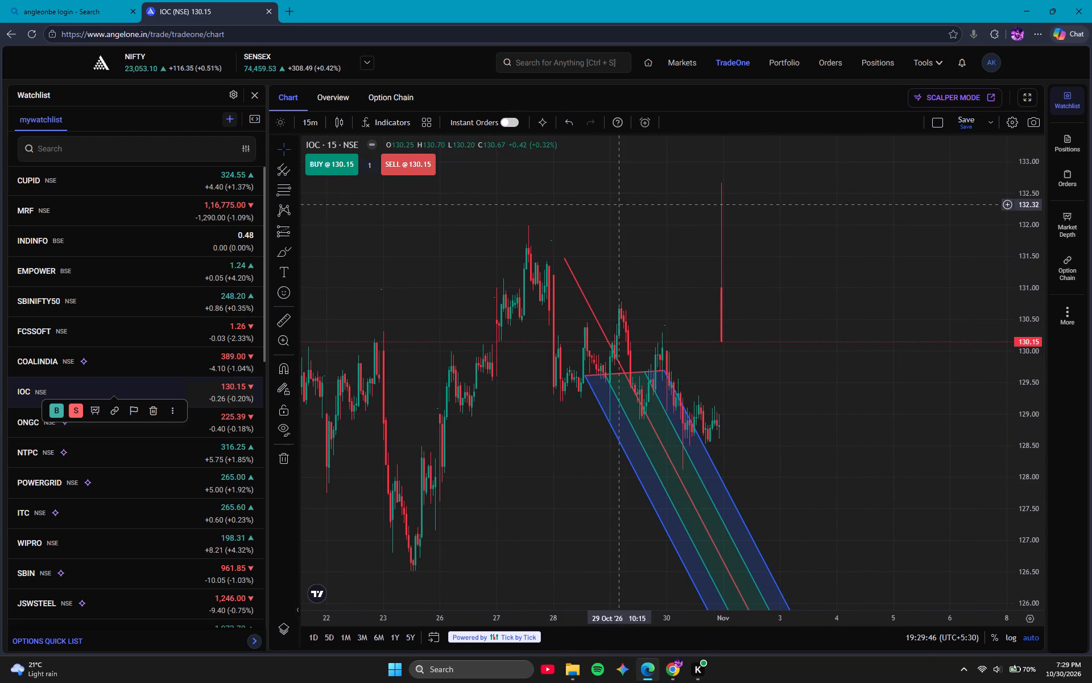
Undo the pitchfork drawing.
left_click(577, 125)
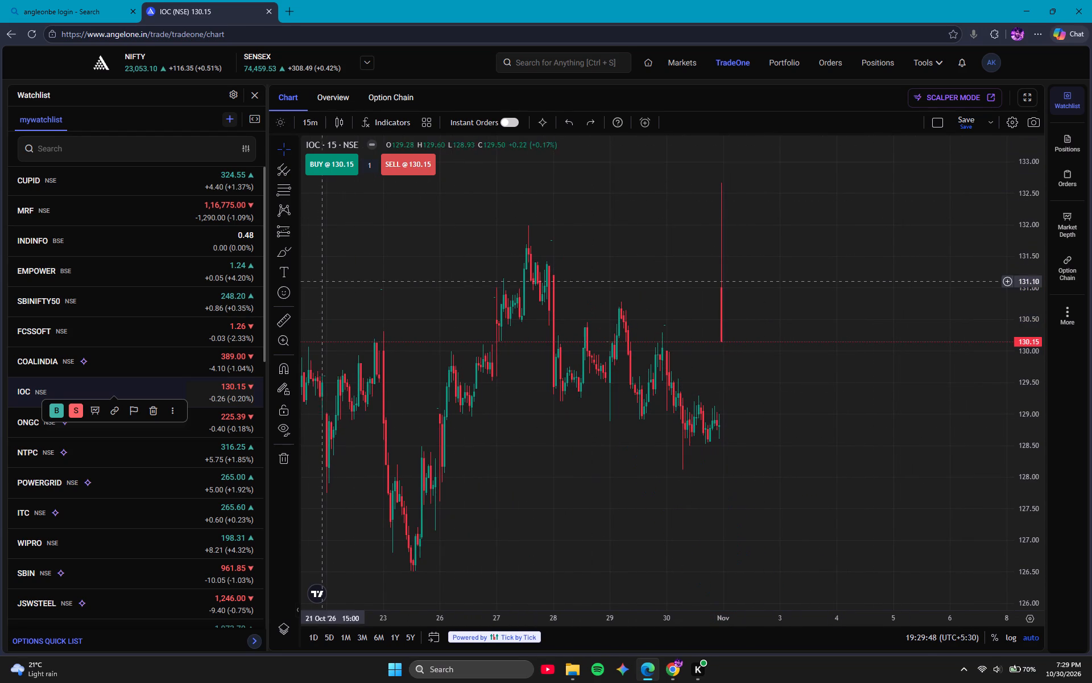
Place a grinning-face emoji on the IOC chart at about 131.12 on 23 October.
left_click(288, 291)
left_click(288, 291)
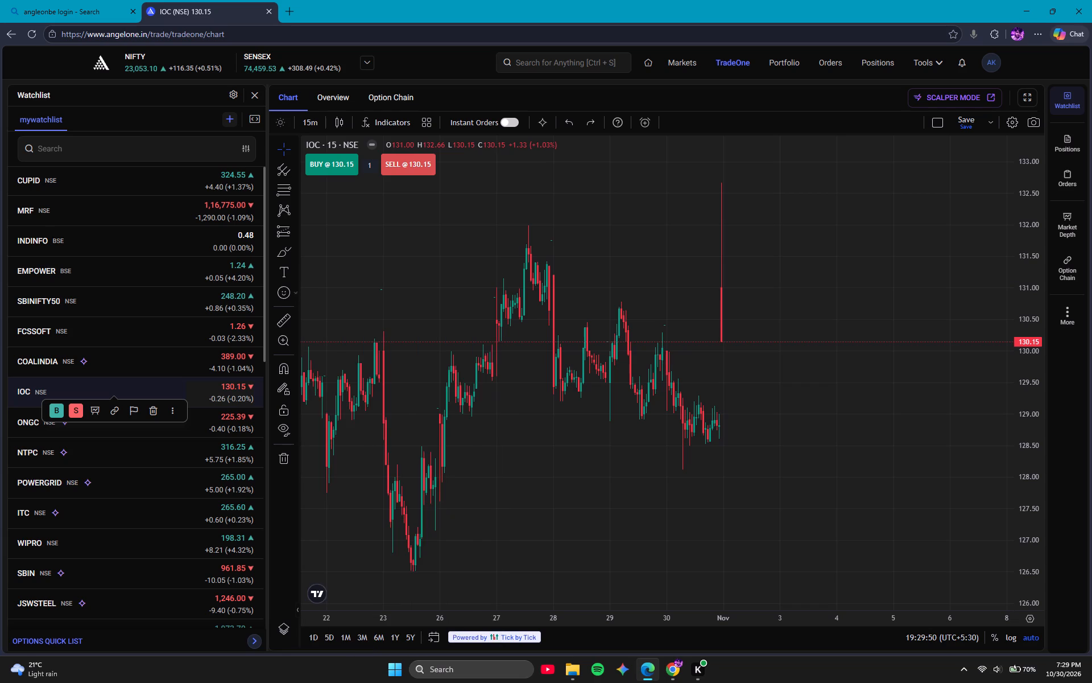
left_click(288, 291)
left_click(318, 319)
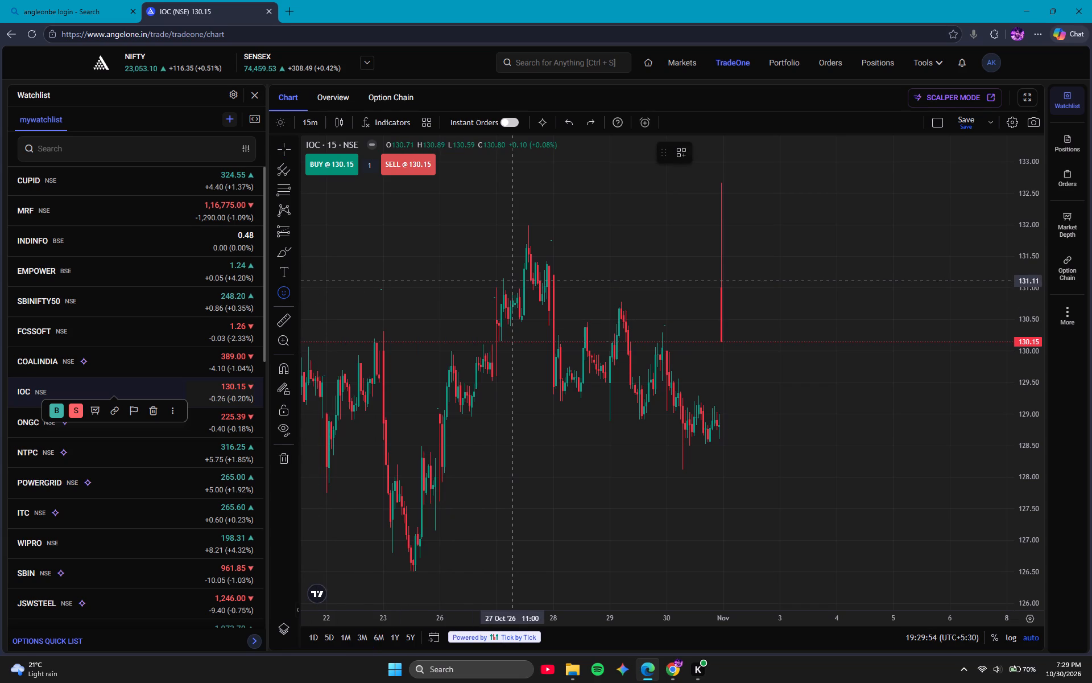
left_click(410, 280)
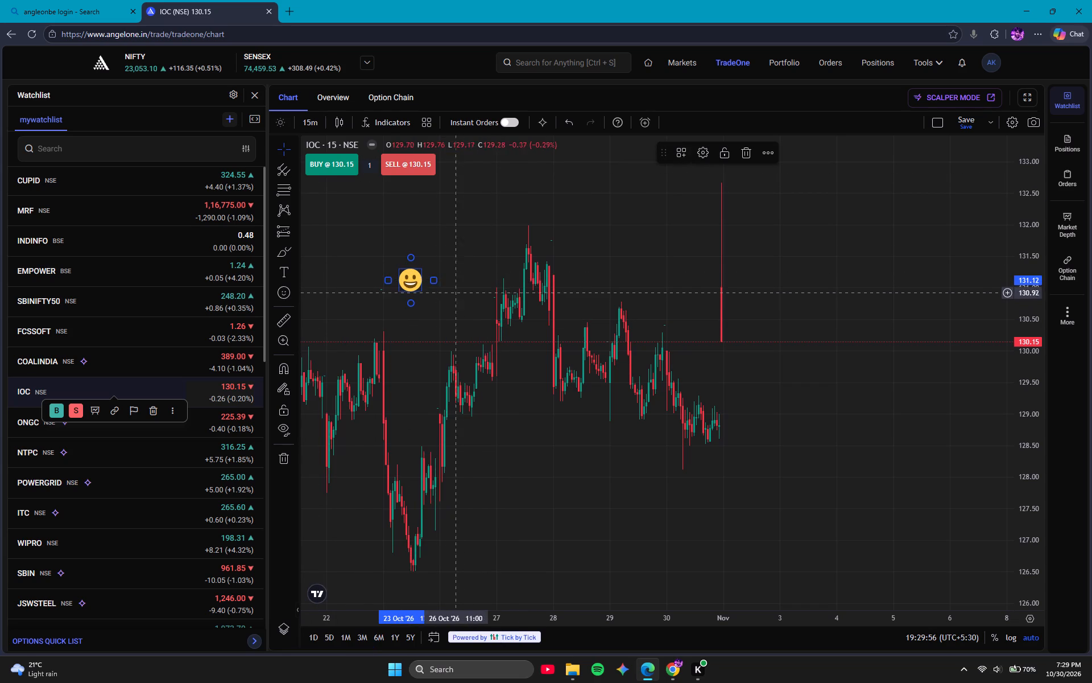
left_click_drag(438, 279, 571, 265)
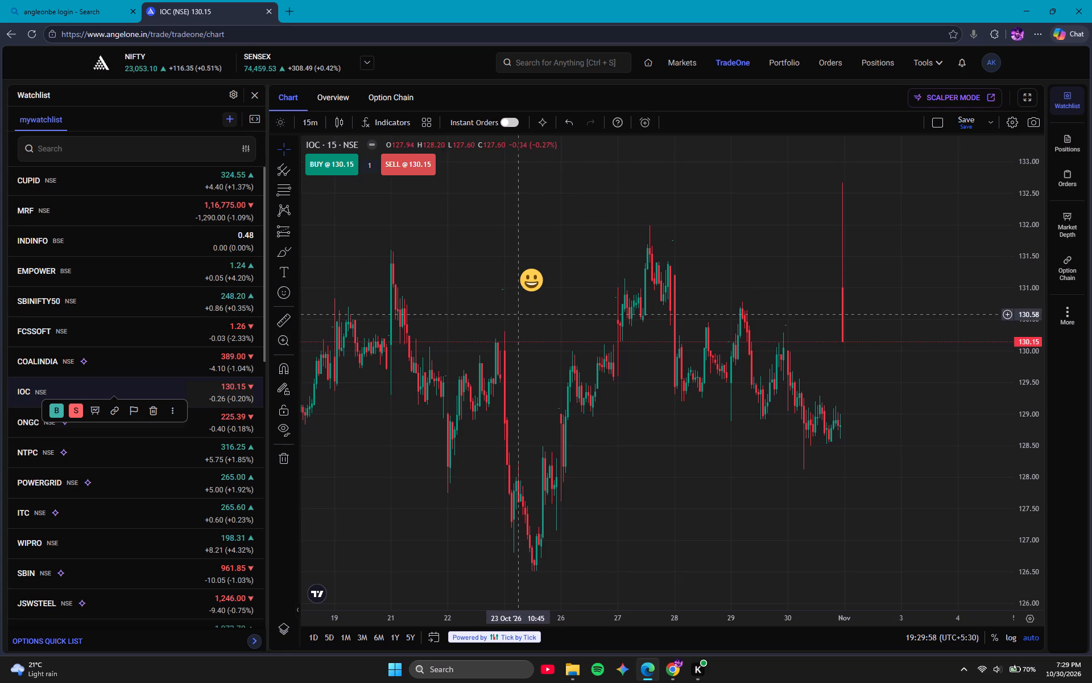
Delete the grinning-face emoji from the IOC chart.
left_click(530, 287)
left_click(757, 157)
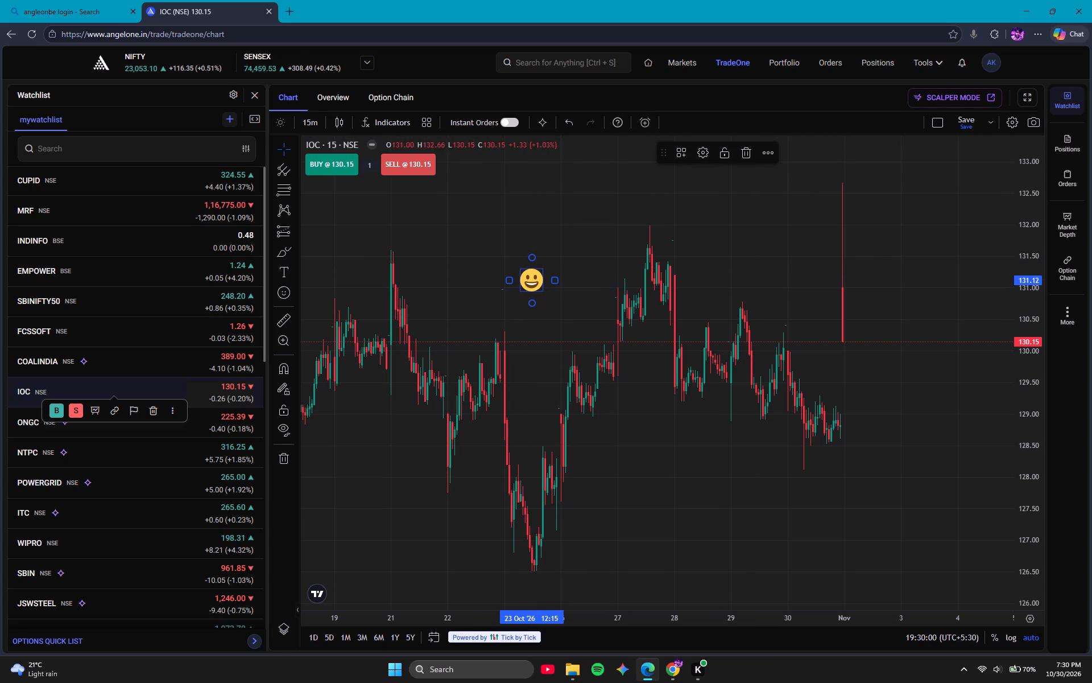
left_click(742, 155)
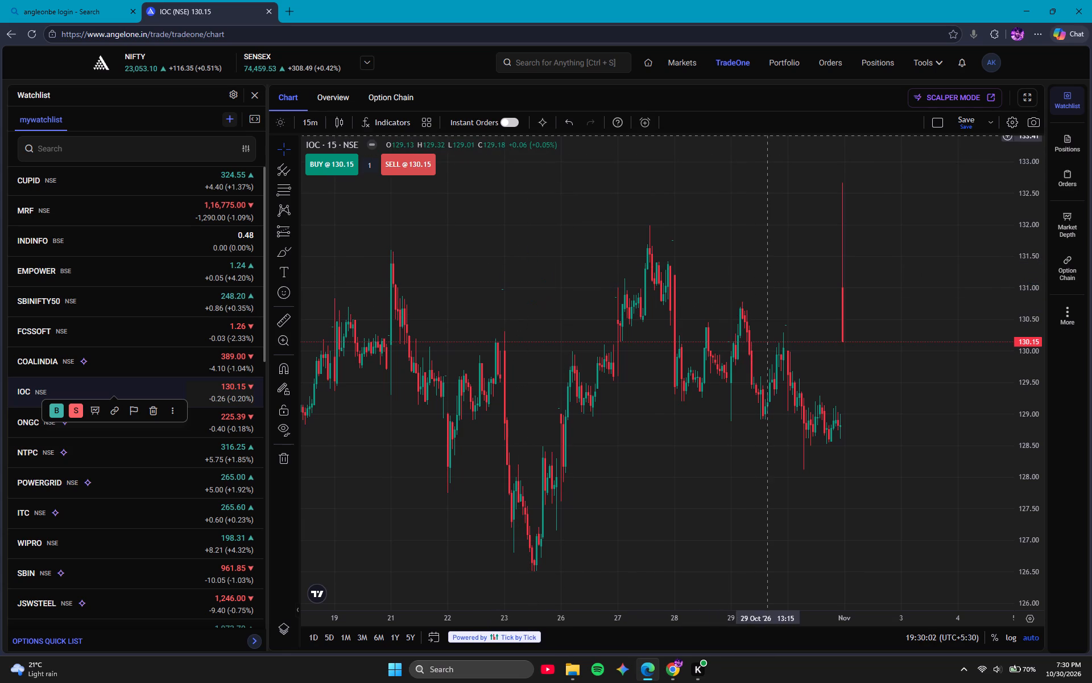
Switch to Chrome with the résumé PDF and the Gemini mock interview conversation.
left_click(673, 674)
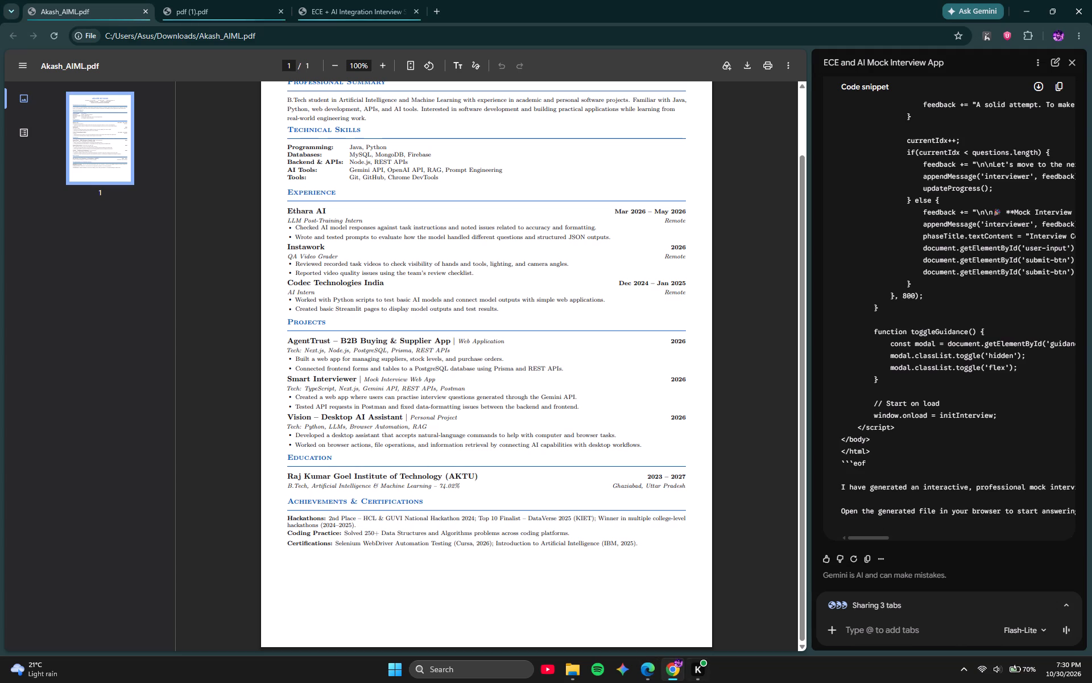